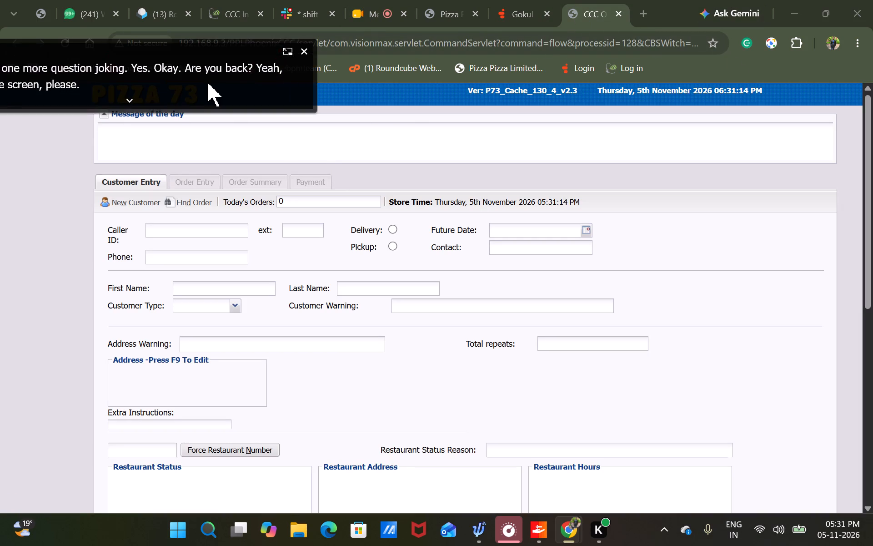
Switch from the customer entry form to the already open Pizza 73 PPL CCC Admin page with the memo messages.
left_click_drag(213, 79, 215, 75)
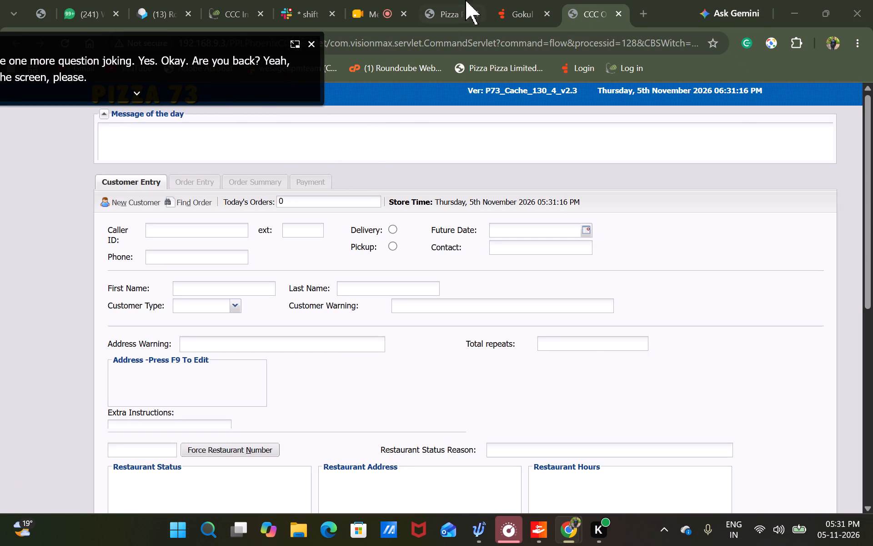
left_click(526, 0)
left_click(441, 0)
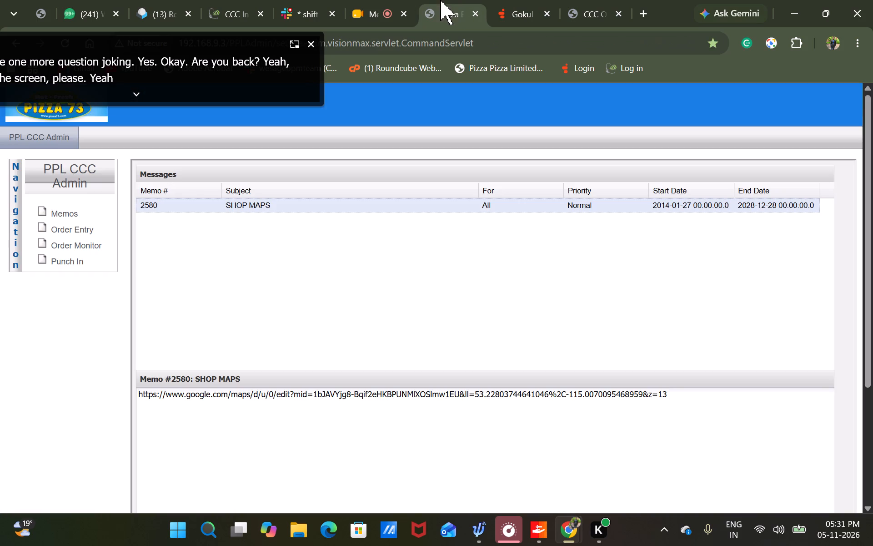
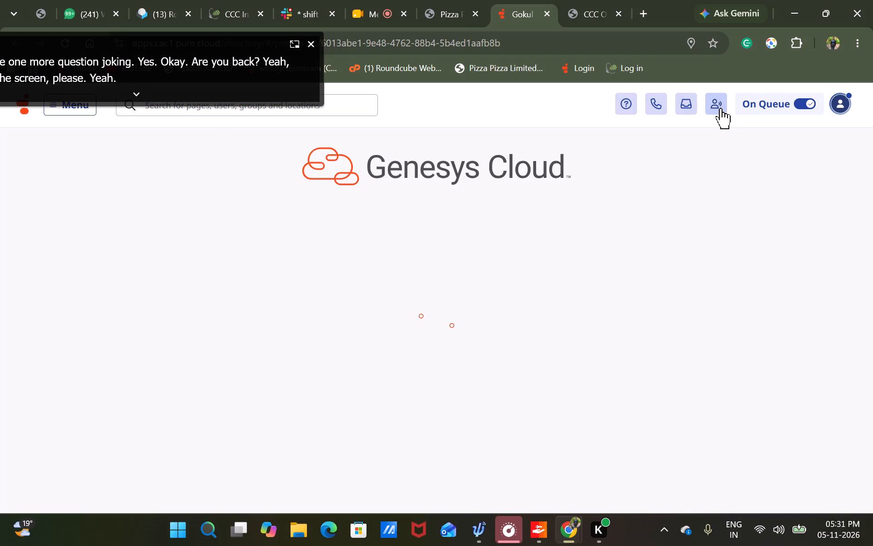
Open the interactions view in Genesys Cloud.
left_click(721, 108)
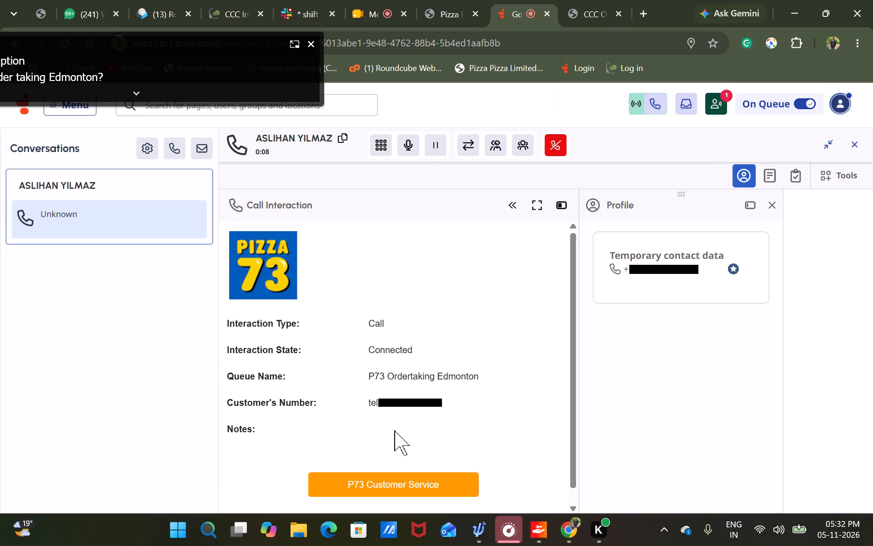
Copy the customer's number from the connected Genesys Cloud call into the Phone field of the Pizza 73 customer entry form.
left_click_drag(391, 403, 442, 400)
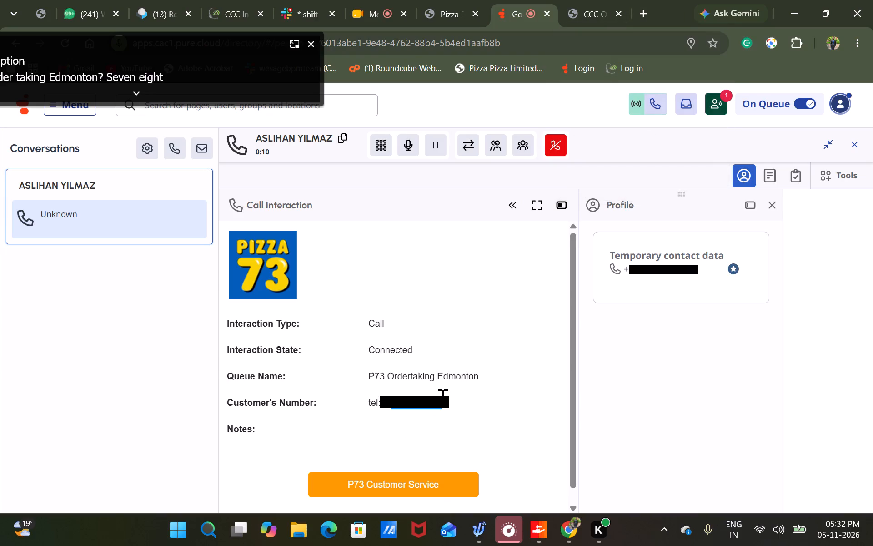
key("ctrl+c")
left_click(593, 0)
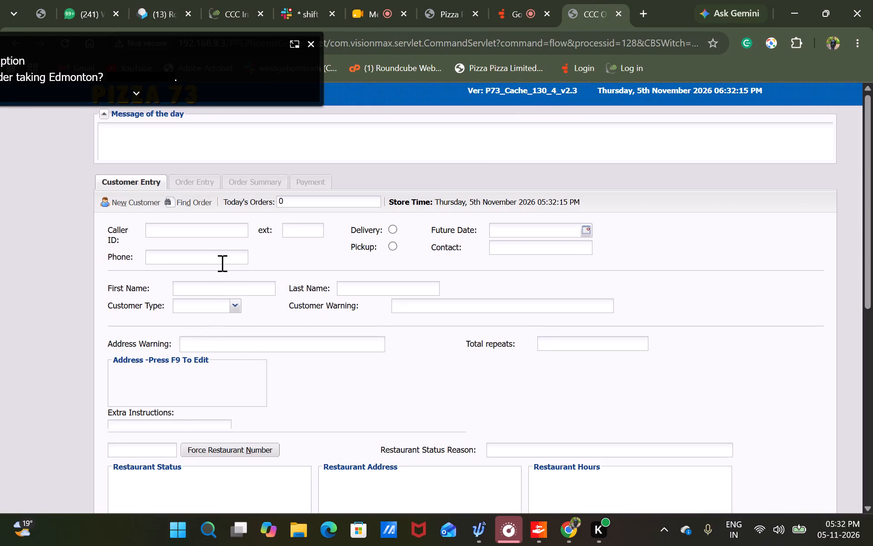
left_click(221, 263)
key("ctrl+v")
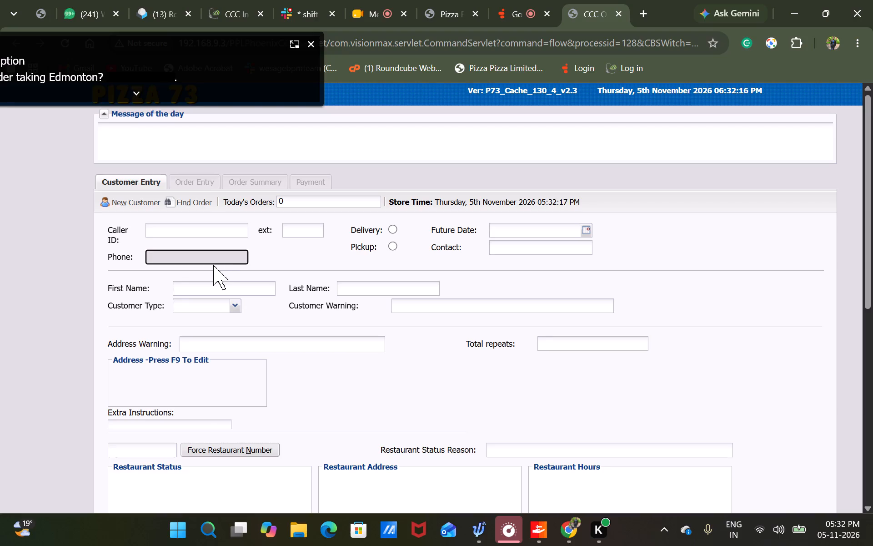
right_click(211, 260)
left_click(277, 325)
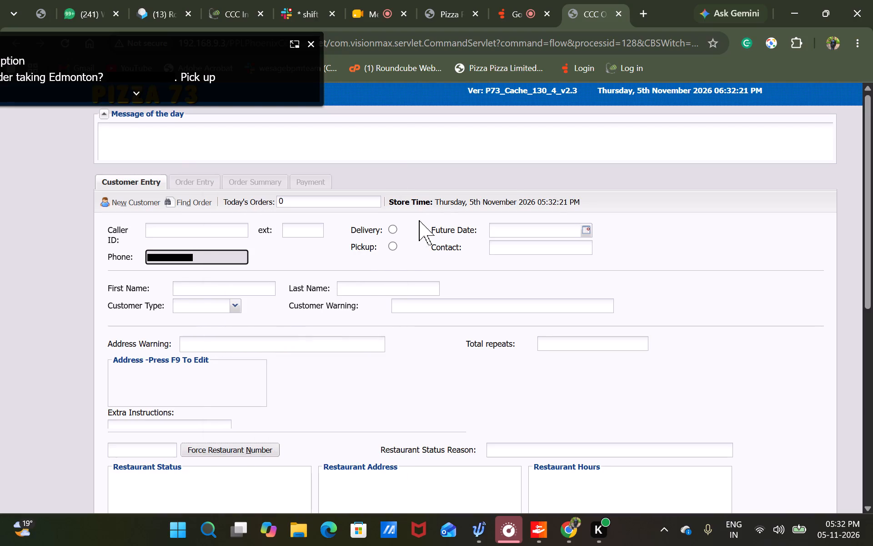
Look up the customer by the entered phone number and set the order type to Pickup.
left_click(391, 247)
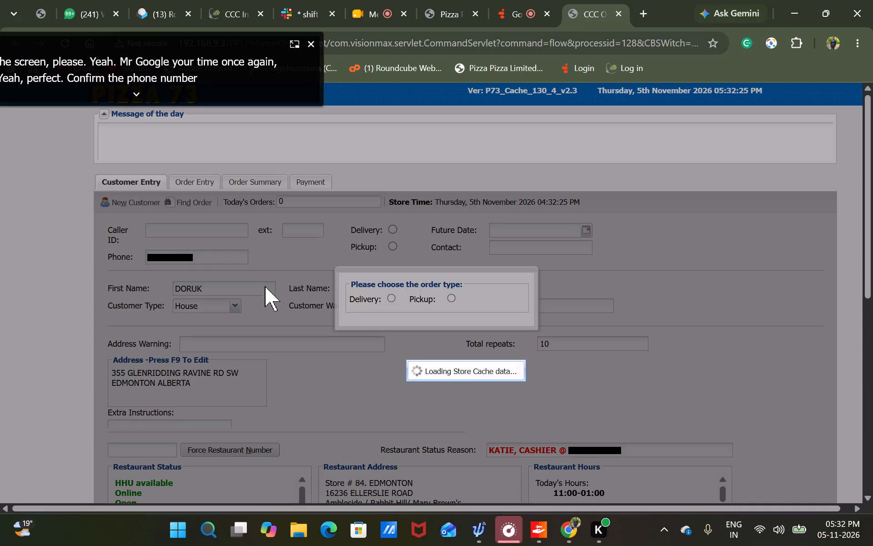
left_click(451, 301)
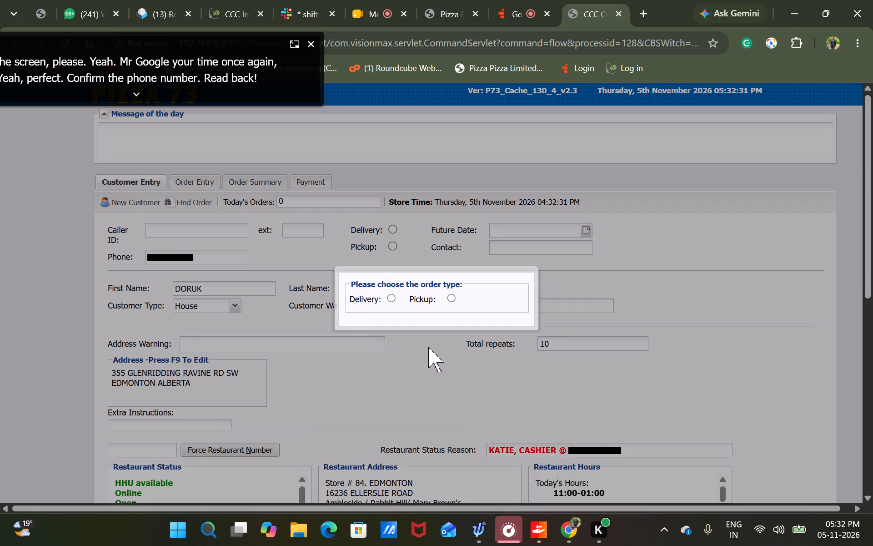
left_click(452, 298)
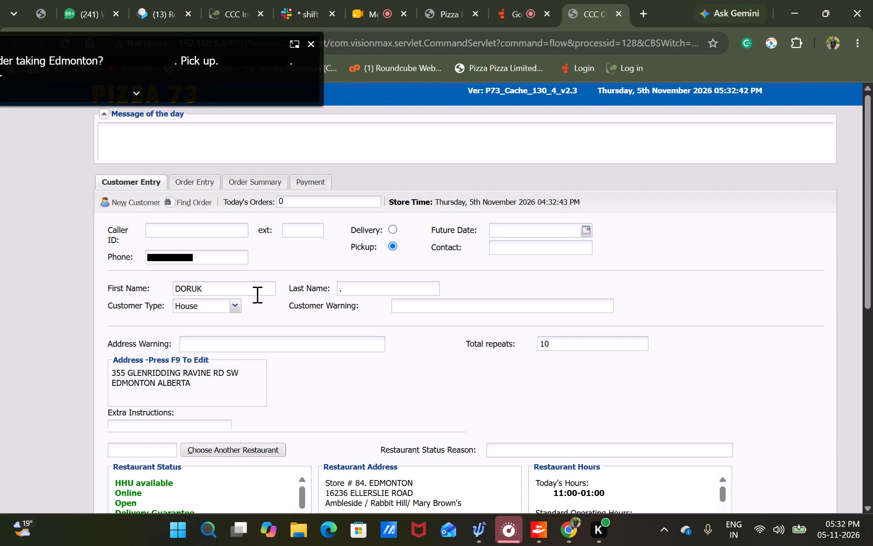
Check the restaurant address, search for restaurant number 84 and accept the Edmonton store at 16236 Ellerslie Road for the pickup.
scroll(256, 294, "down", 1)
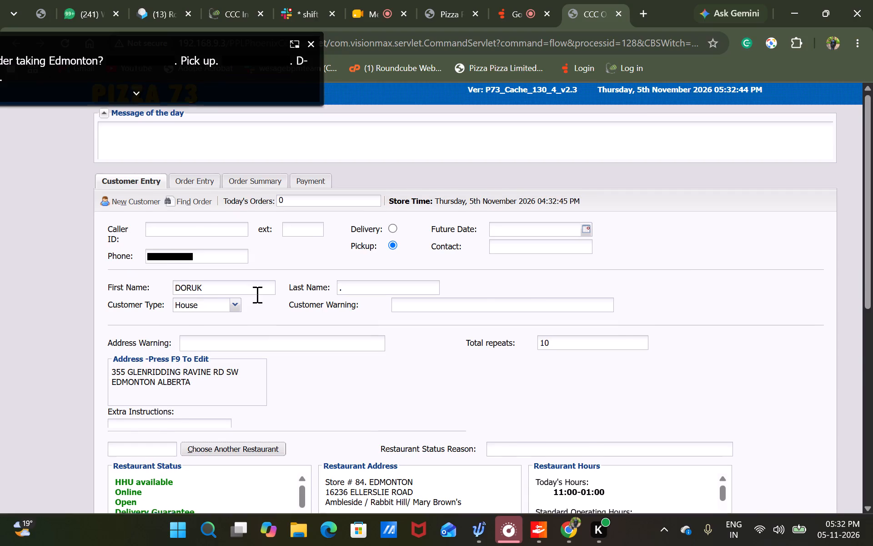
scroll(256, 294, "down", 1)
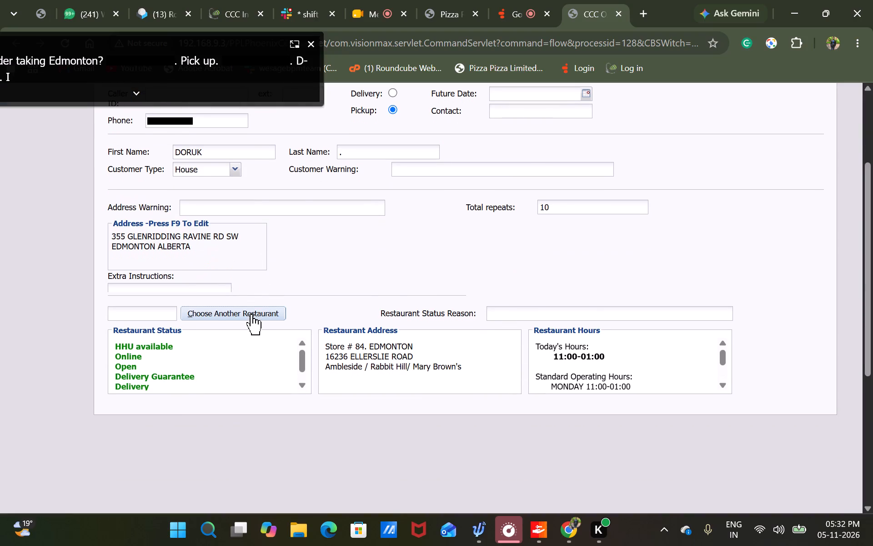
scroll(326, 296, "up", 3)
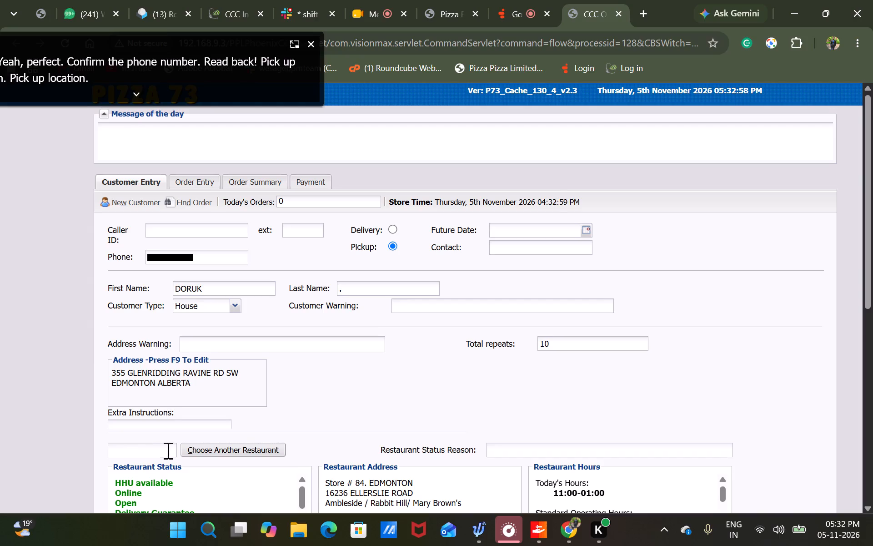
scroll(412, 427, "down", 1)
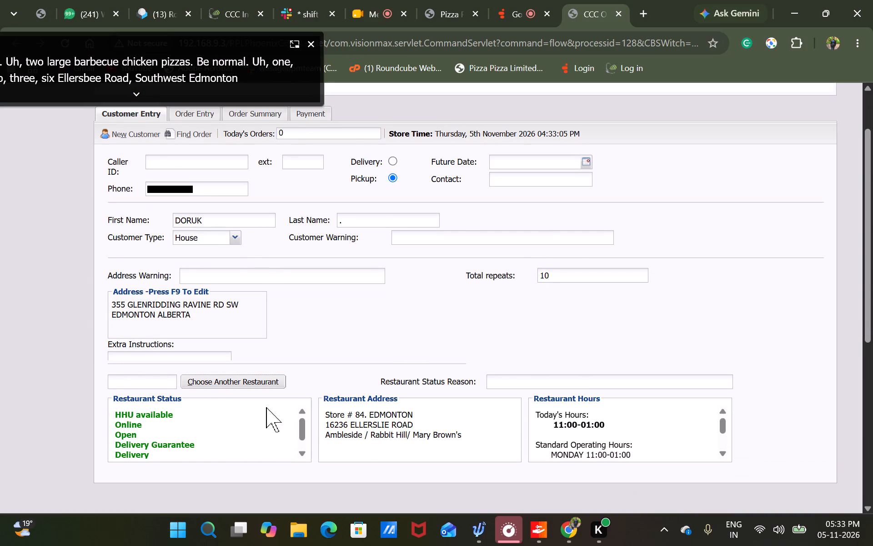
left_click_drag(325, 427, 326, 426)
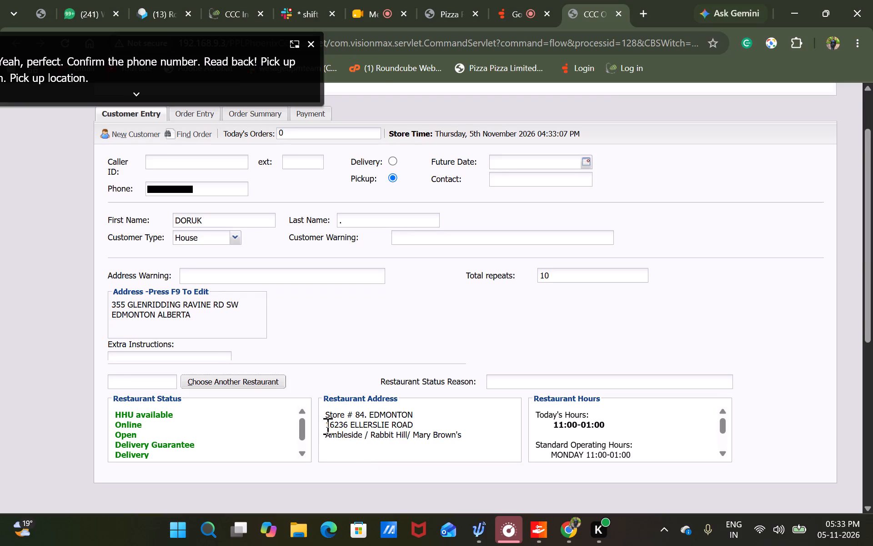
left_click_drag(326, 426, 344, 425)
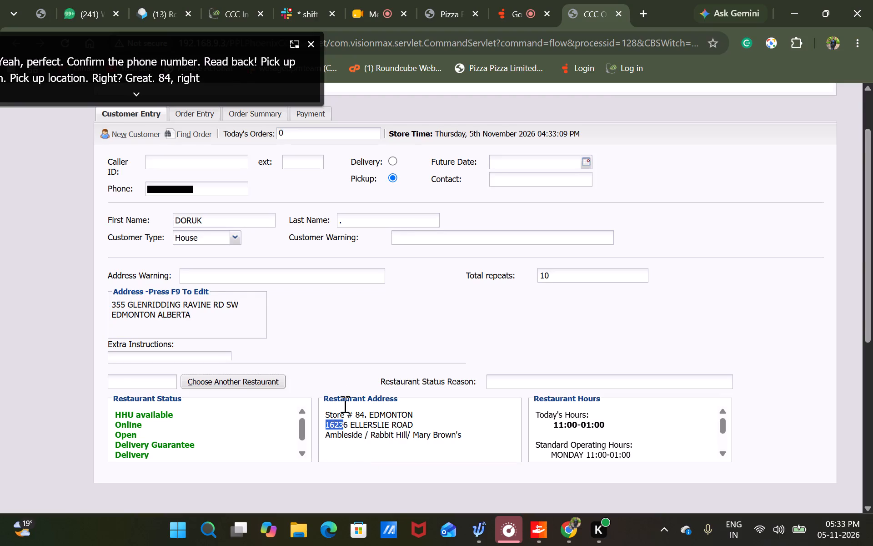
left_click(359, 355)
left_click(158, 378)
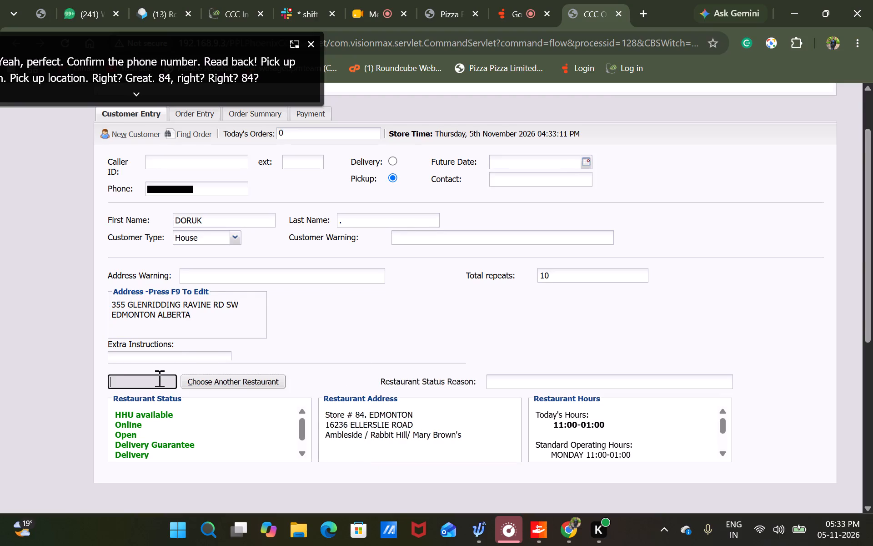
type("84")
left_click(233, 373)
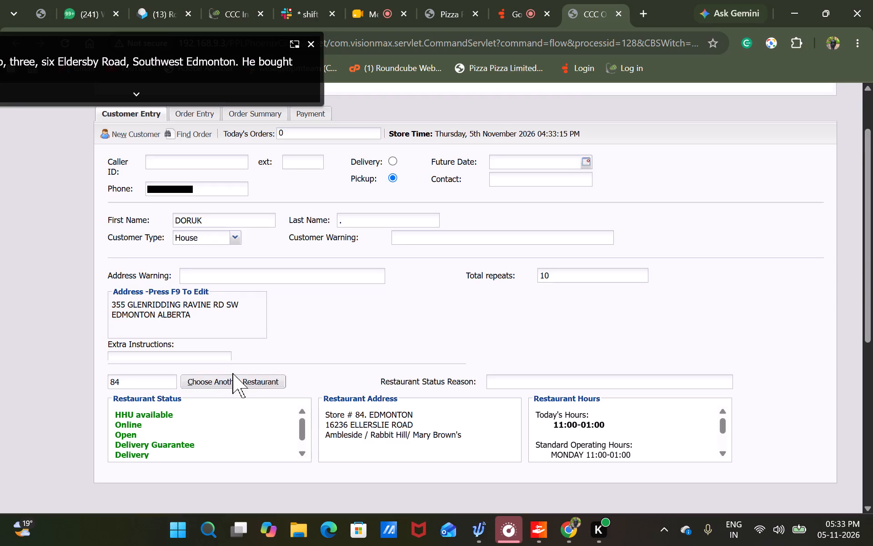
left_click(237, 376)
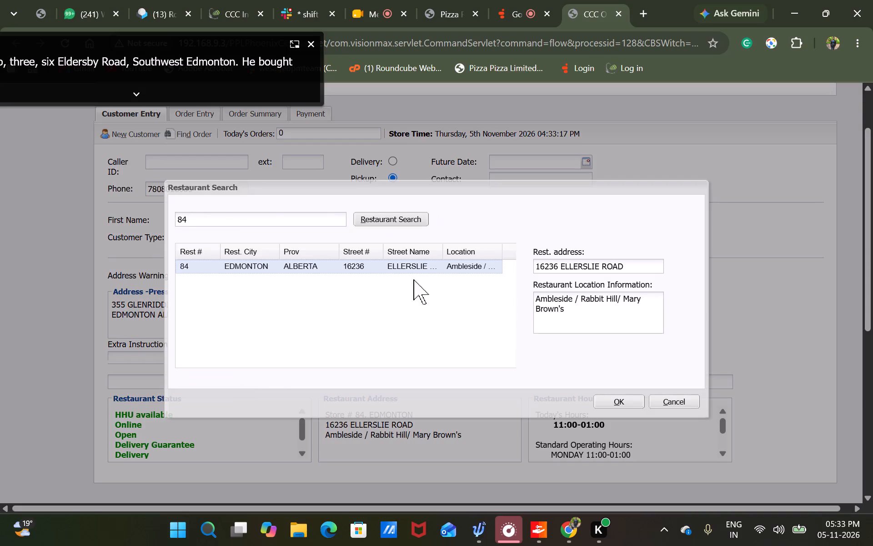
left_click(621, 399)
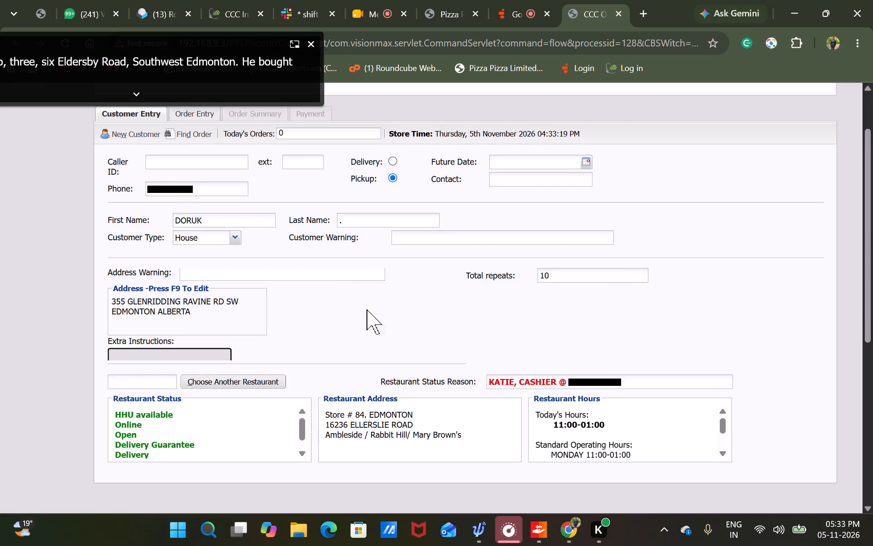
In order entry, add a 14-inch BBQ Chicken pizza from the EDD menu with its default crust, sauce and cheese.
scroll(372, 309, "up", 6)
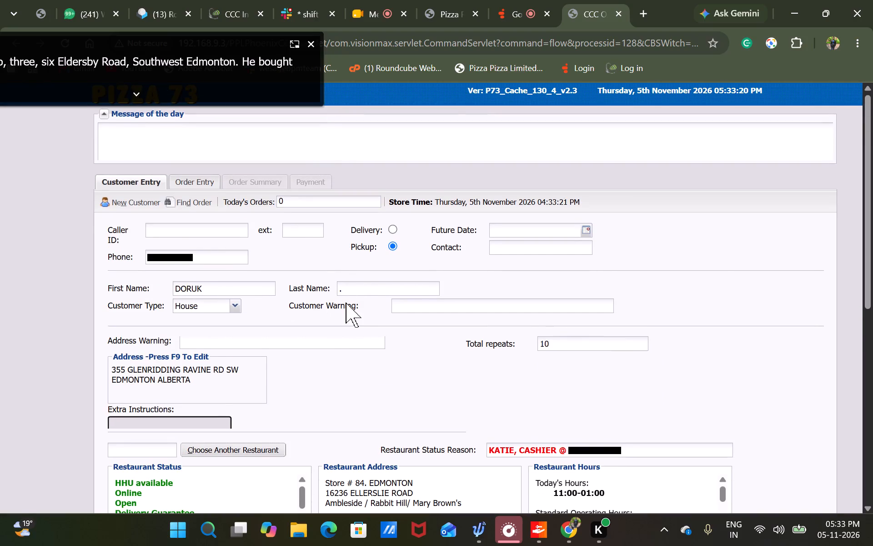
left_click(188, 186)
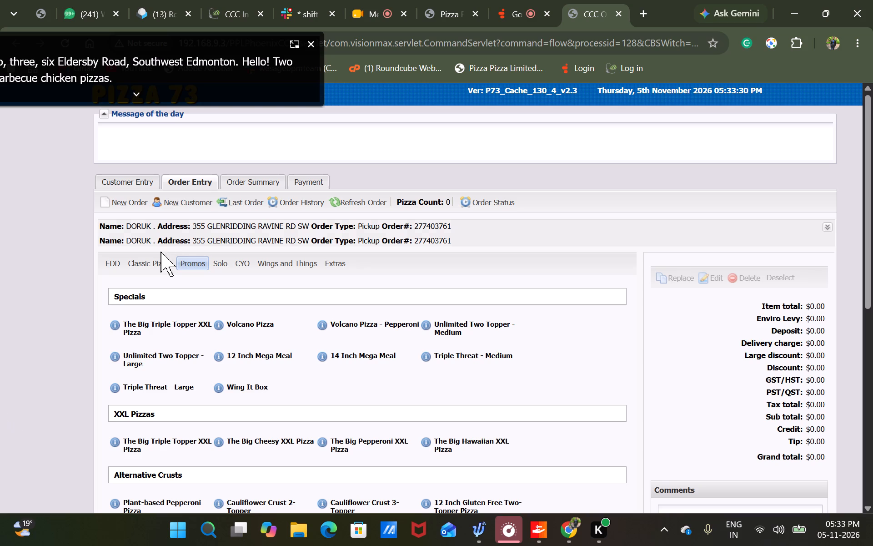
left_click(110, 267)
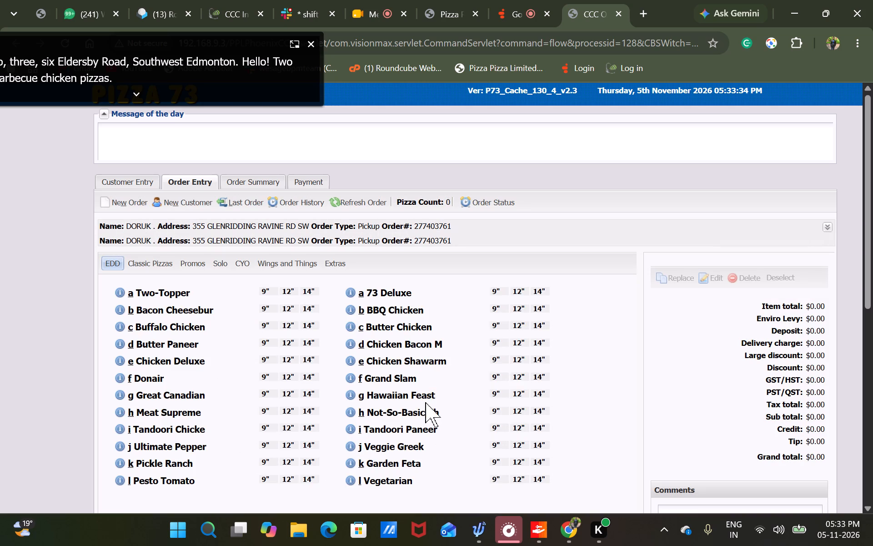
left_click(544, 310)
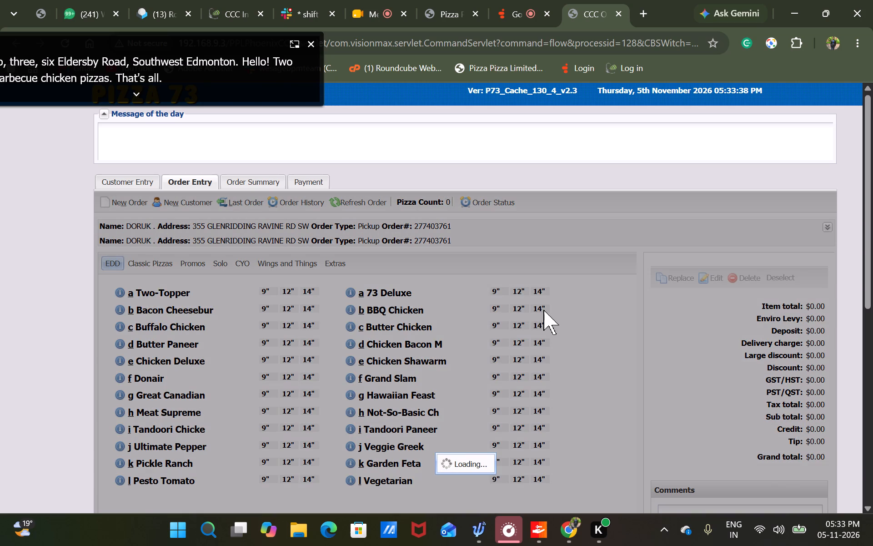
scroll(306, 316, "down", 1)
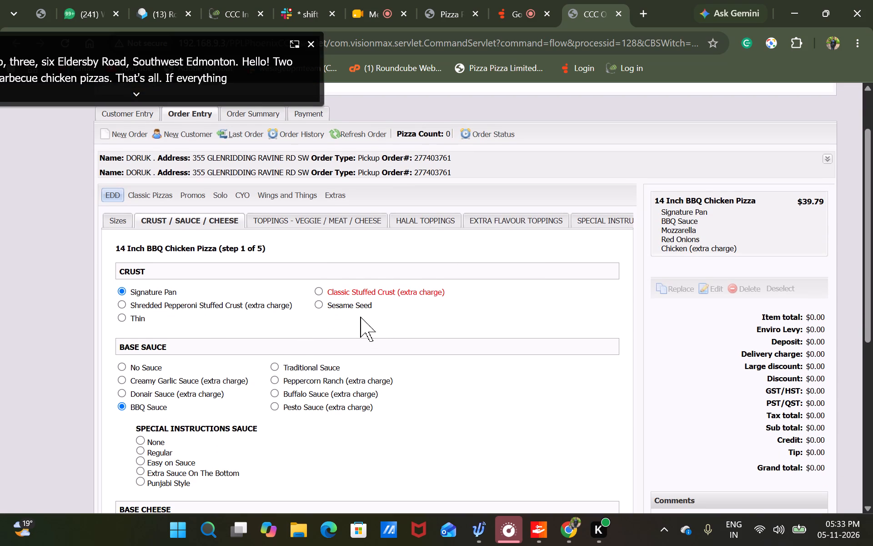
scroll(275, 316, "down", 3)
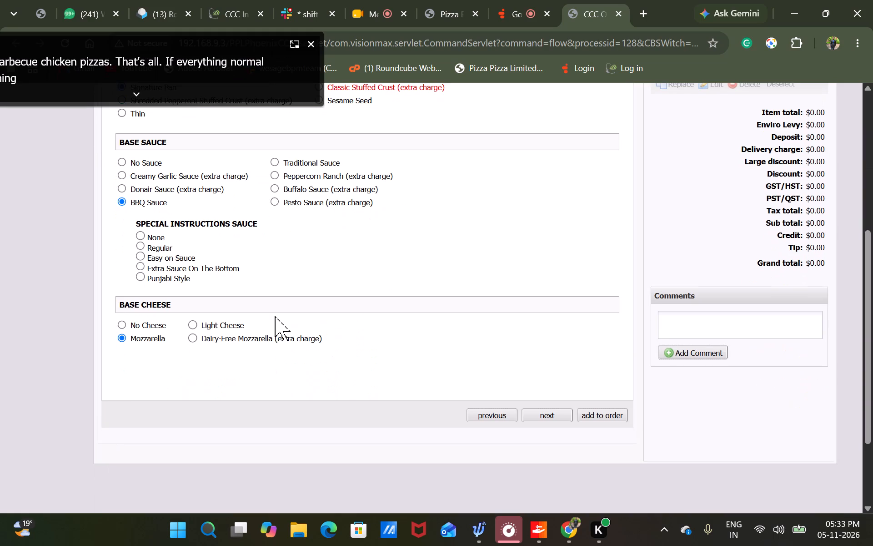
scroll(275, 316, "up", 2)
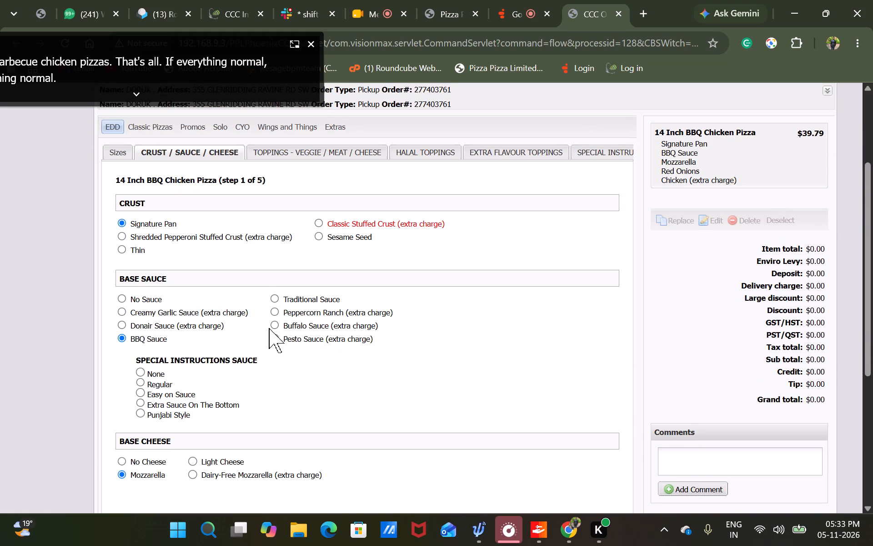
scroll(269, 329, "down", 1)
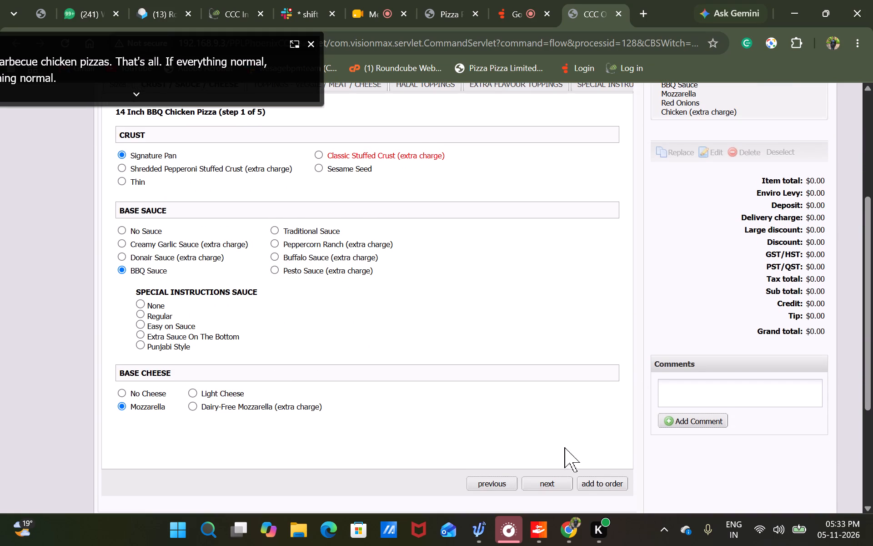
left_click(606, 484)
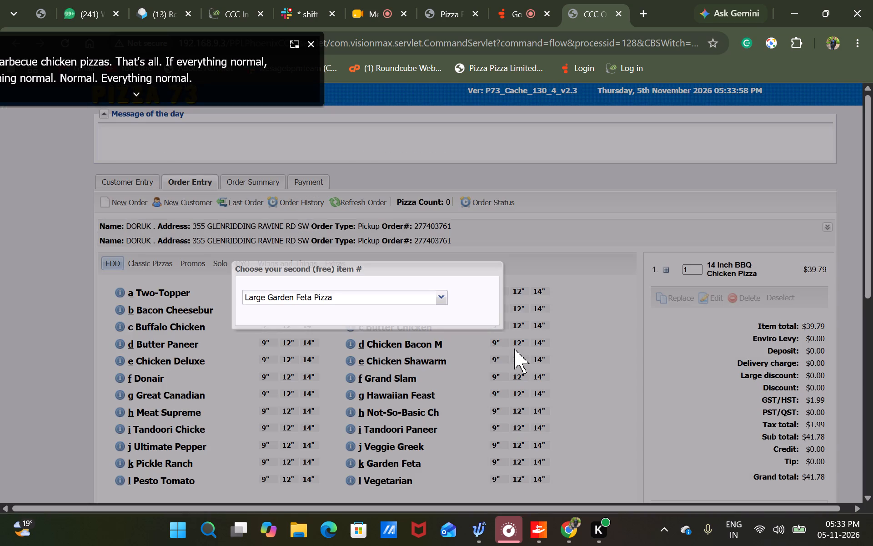
Choose Large BBQ Chicken Pizza as the second (free) item and add it to the order with its default options.
left_click(431, 299)
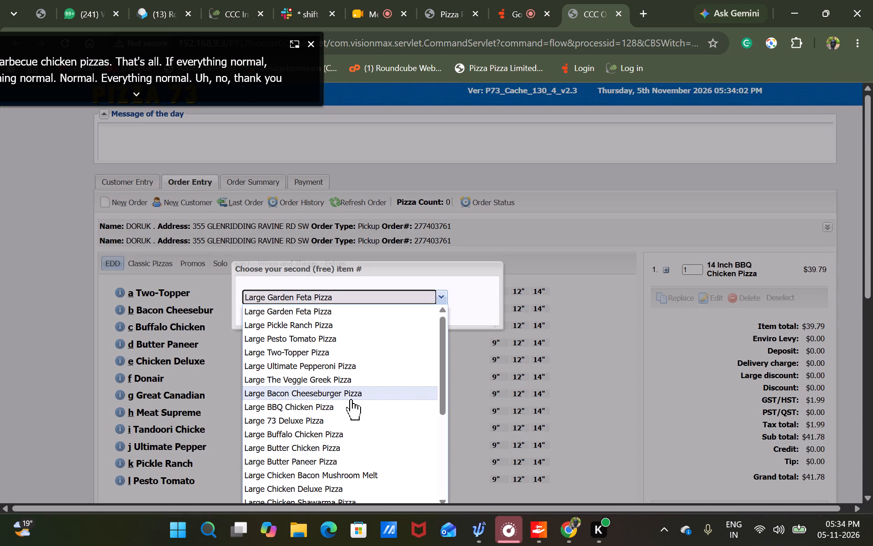
left_click(333, 406)
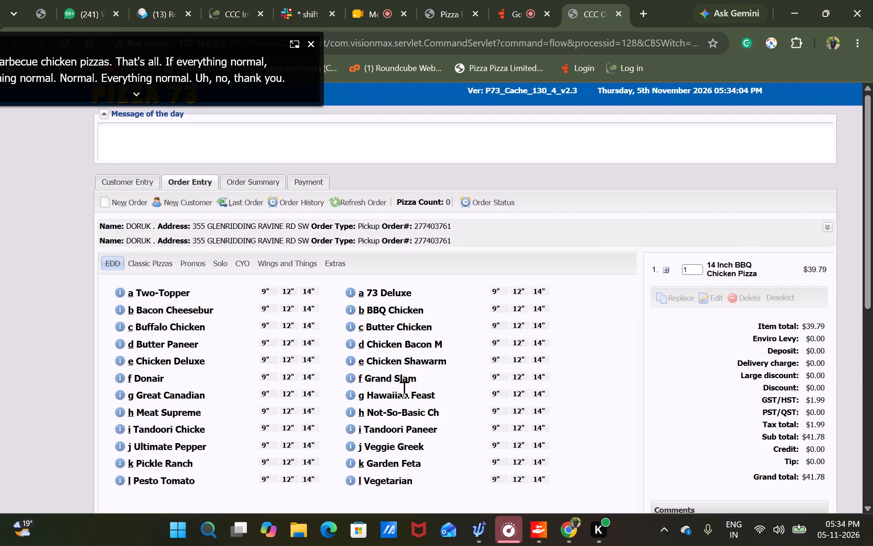
scroll(402, 389, "down", 2)
scroll(494, 370, "up", 4)
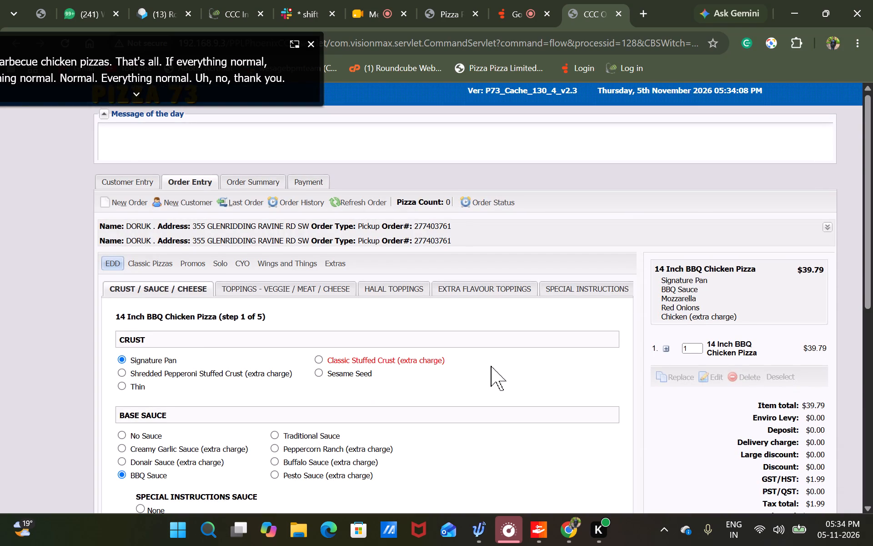
scroll(488, 356, "down", 6)
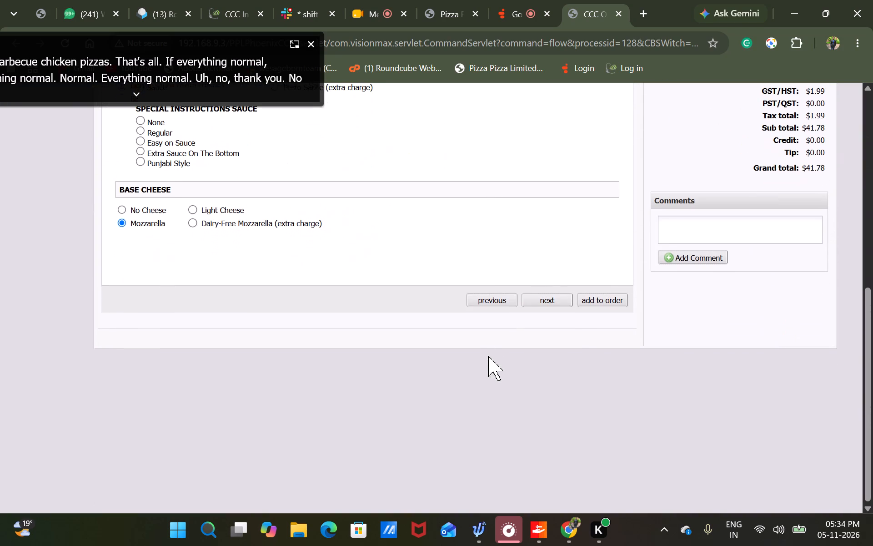
left_click(591, 298)
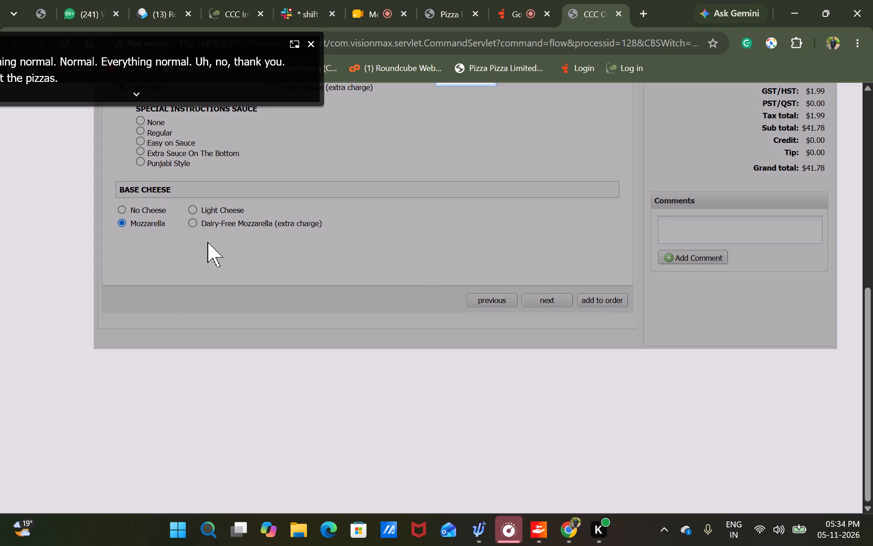
Open the order summary for the pickup order.
scroll(208, 242, "up", 4)
scroll(436, 252, "up", 5)
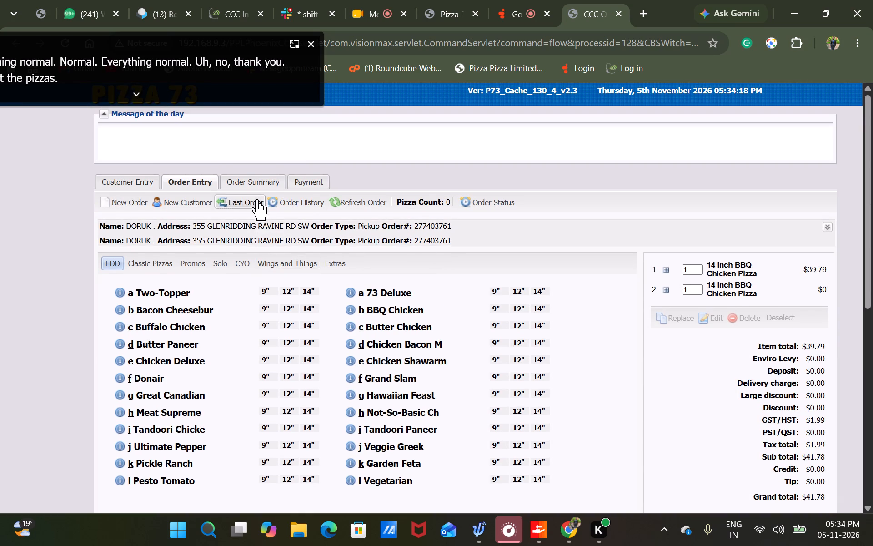
left_click(256, 176)
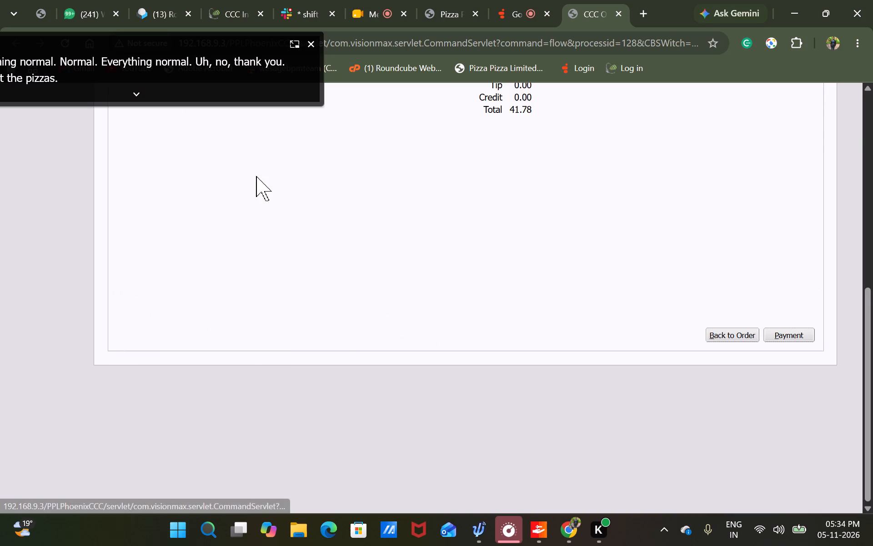
Review the order summary, proceed to payment with Cash, send the order to the restaurant and finish it.
scroll(302, 175, "up", 5)
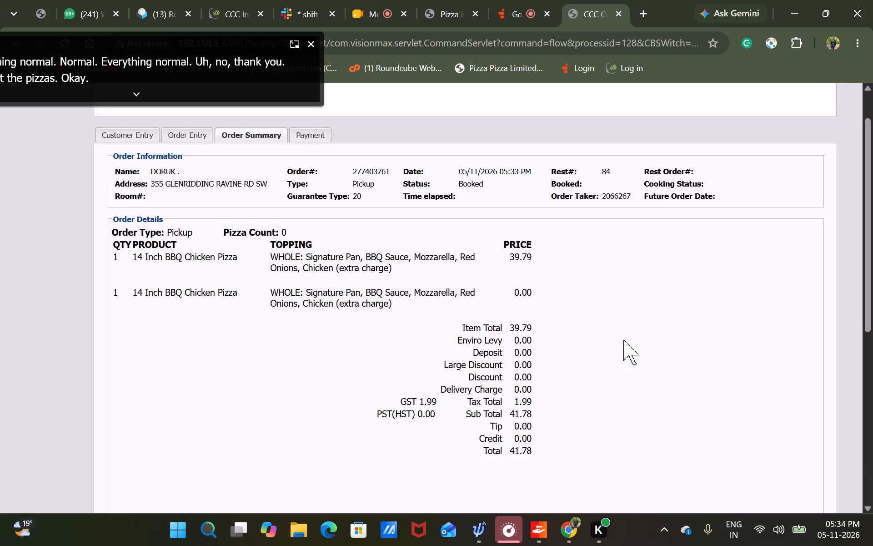
scroll(624, 340, "down", 4)
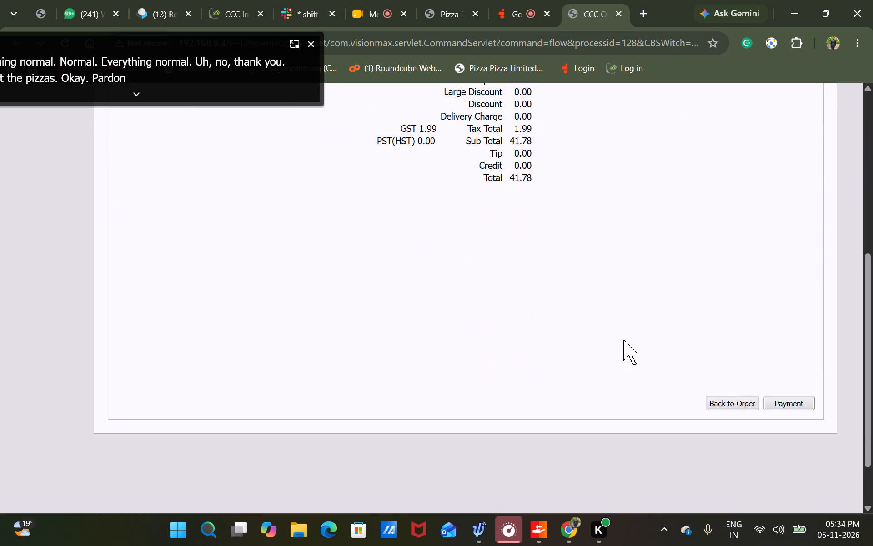
scroll(624, 340, "up", 3)
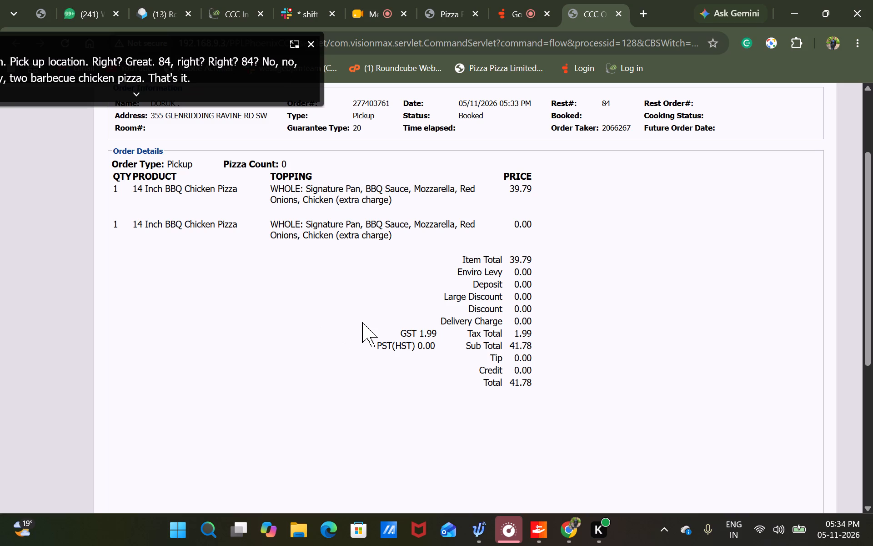
scroll(642, 306, "down", 3)
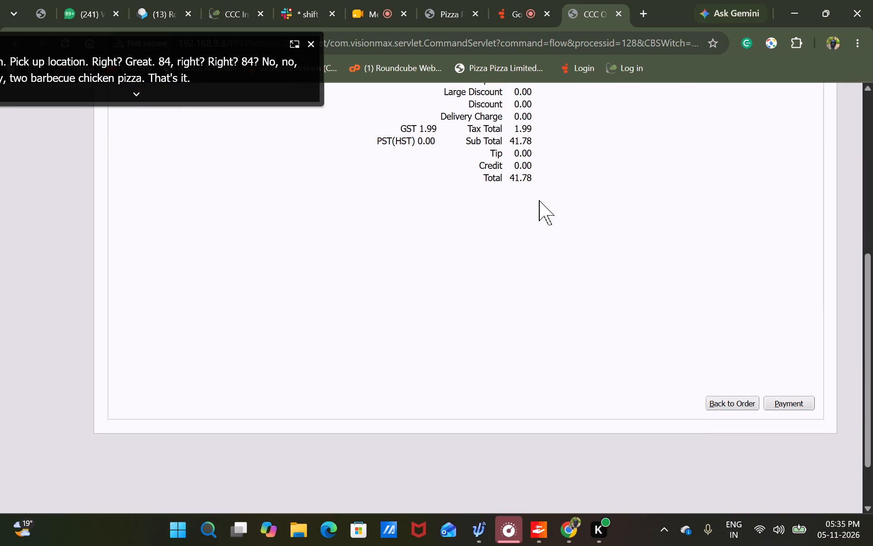
left_click(791, 404)
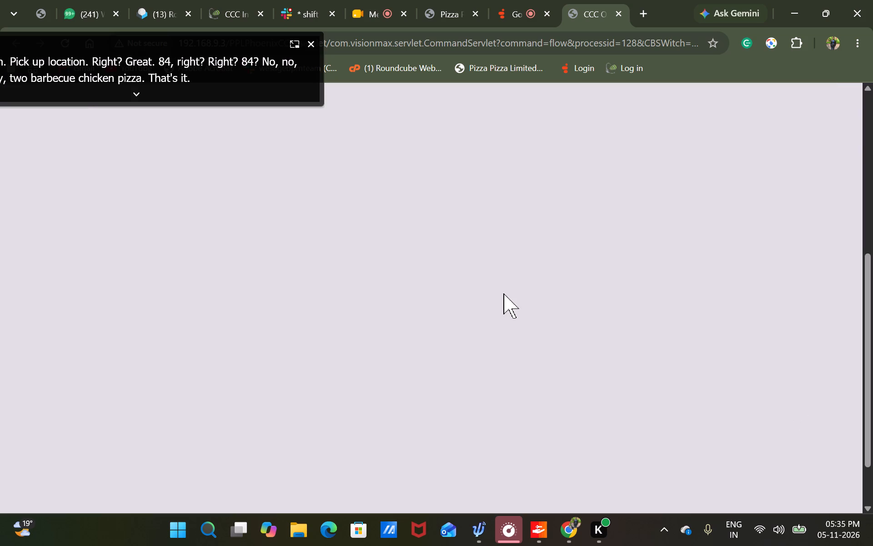
scroll(497, 291, "up", 5)
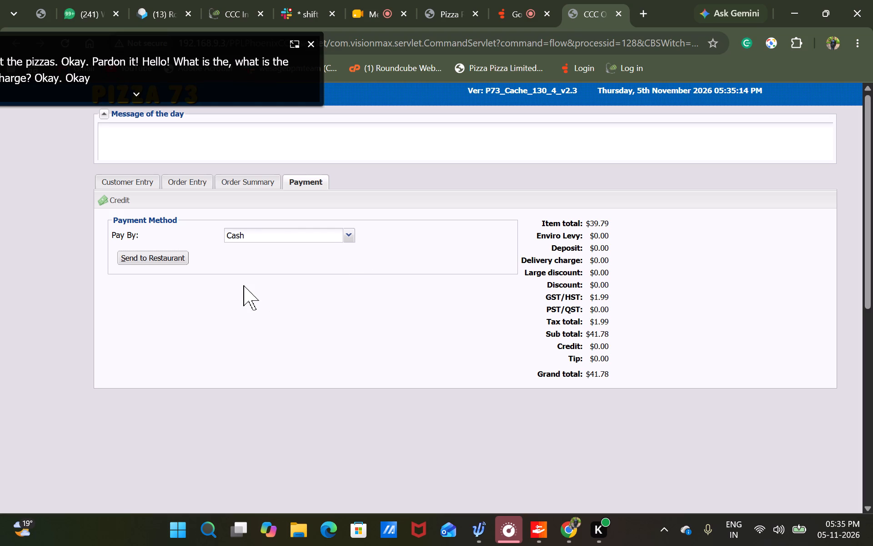
left_click(148, 259)
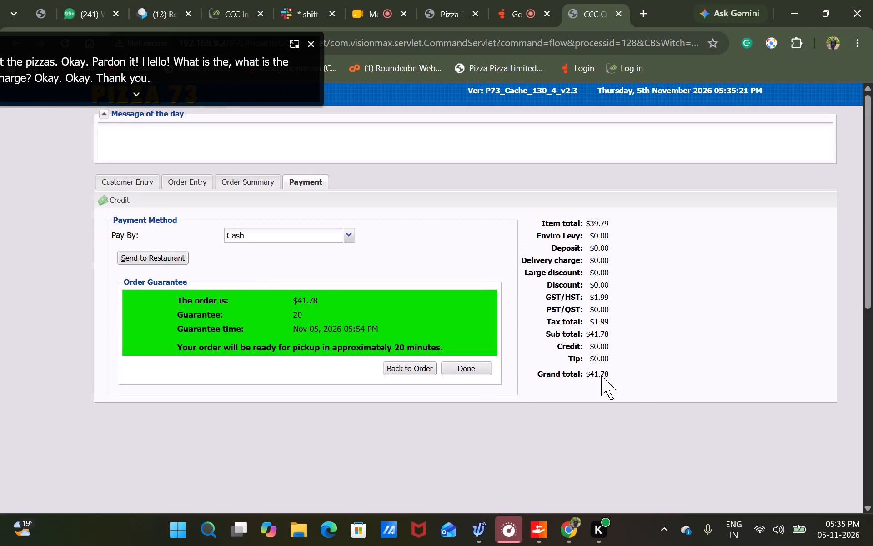
left_click(472, 369)
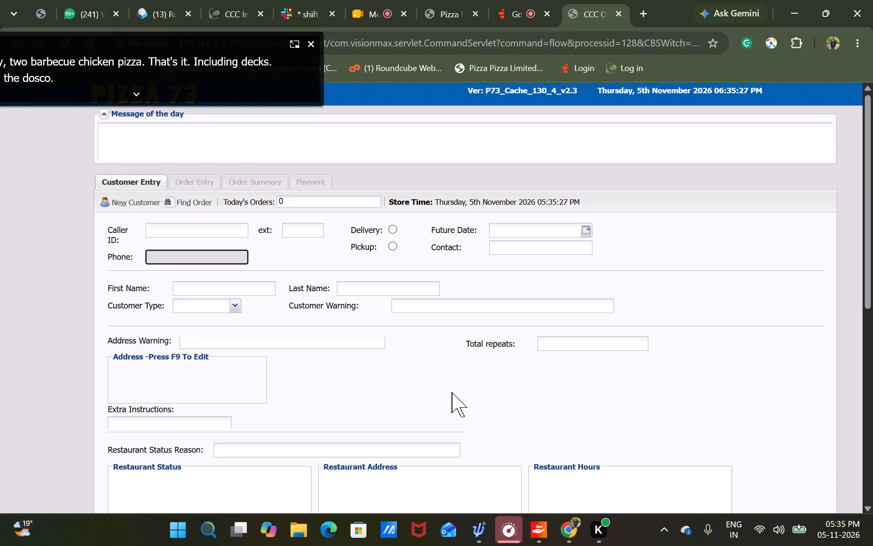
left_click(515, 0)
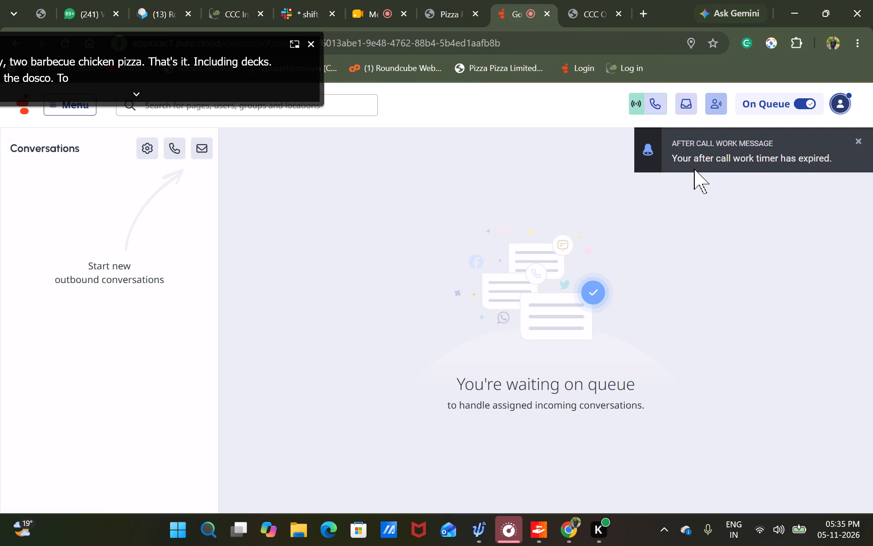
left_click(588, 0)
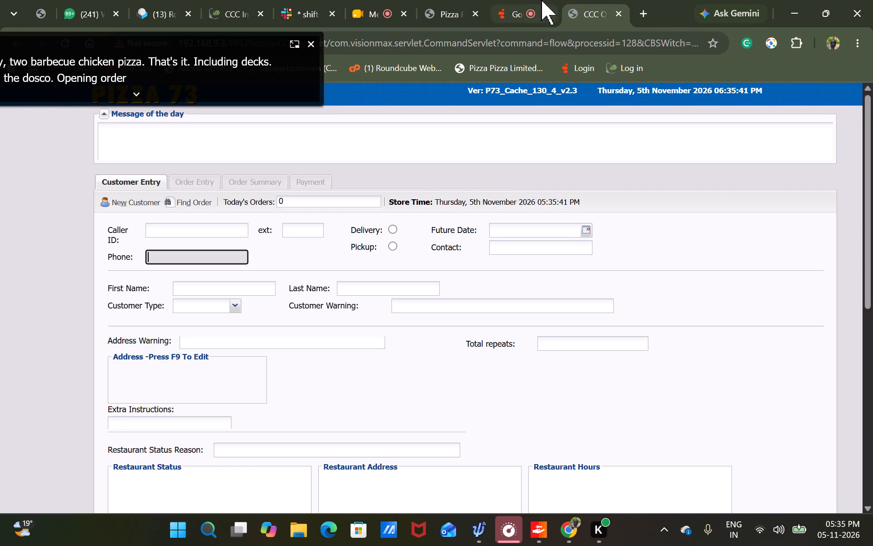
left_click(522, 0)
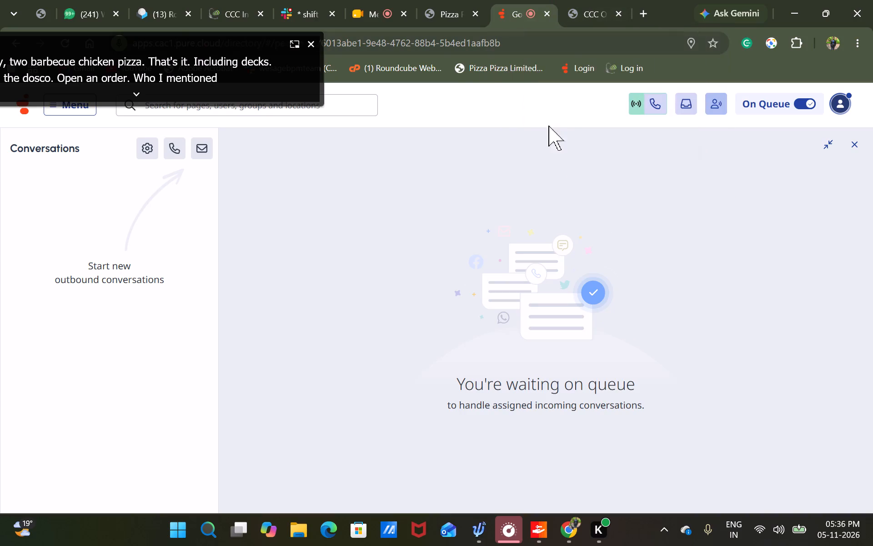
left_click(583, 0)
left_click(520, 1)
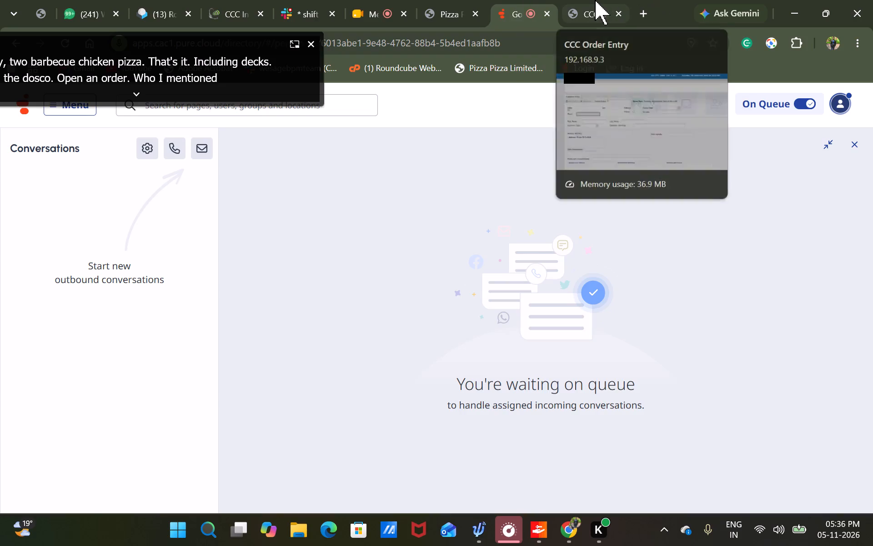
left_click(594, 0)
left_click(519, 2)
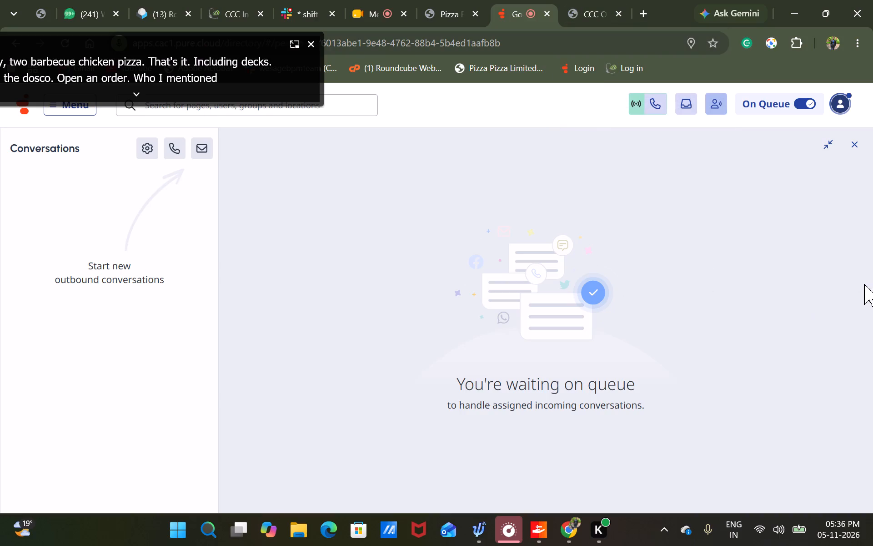
Move the live caption overlay fully onto the screen so its text can be read.
left_click_drag(101, 63, 117, 56)
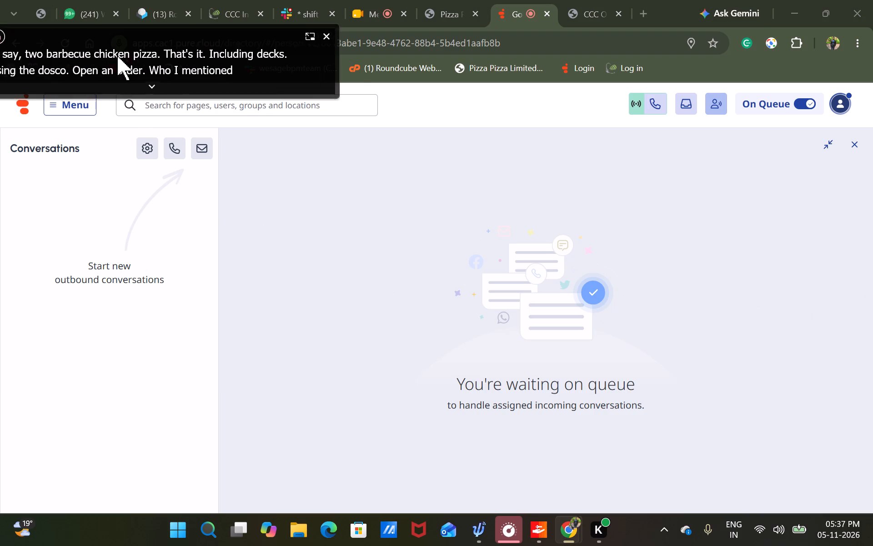
left_click_drag(117, 56, 146, 48)
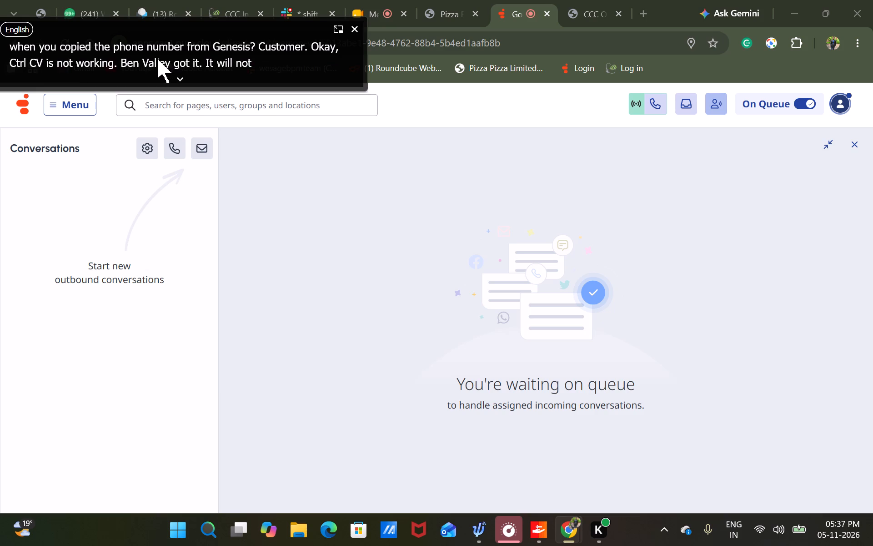
left_click_drag(153, 63, 161, 49)
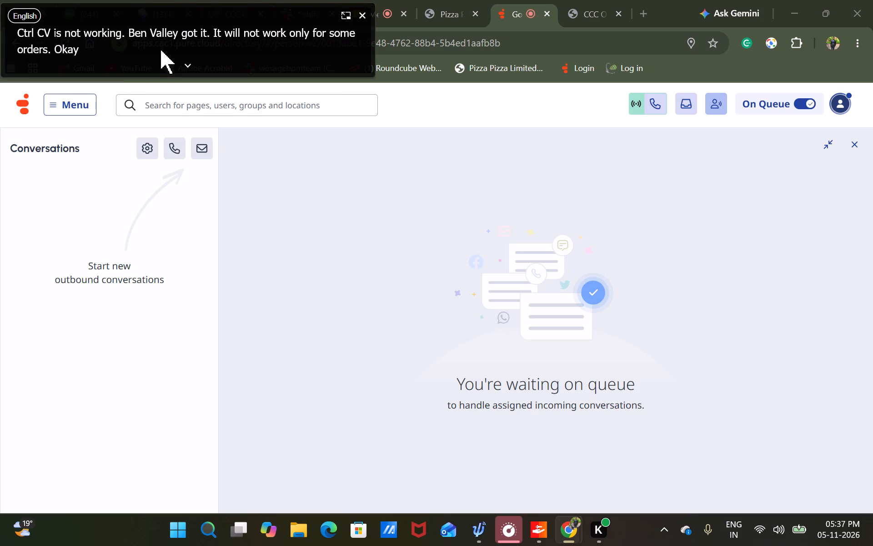
left_click_drag(161, 49, 155, 54)
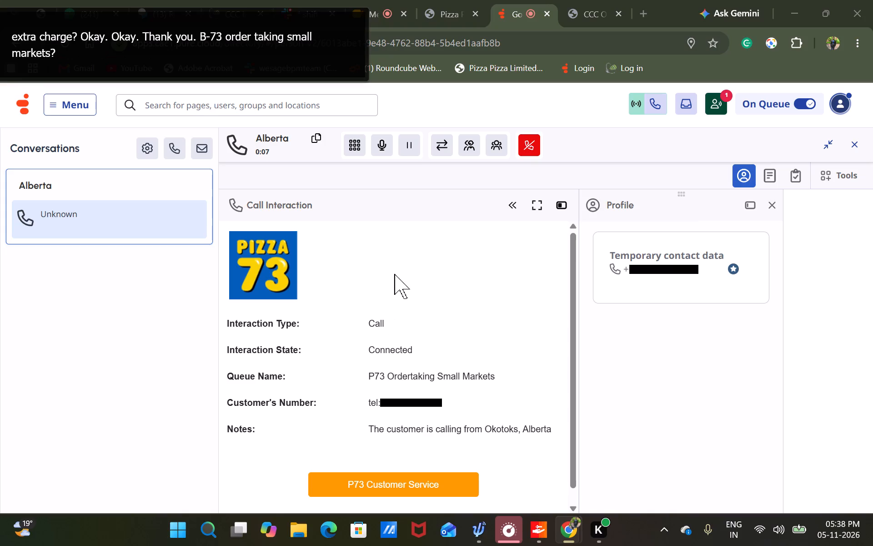
Copy the new caller's number from the Genesys Cloud call interaction into the Phone field of CCC Order Entry.
left_click_drag(391, 400, 464, 396)
key("ctrl+c")
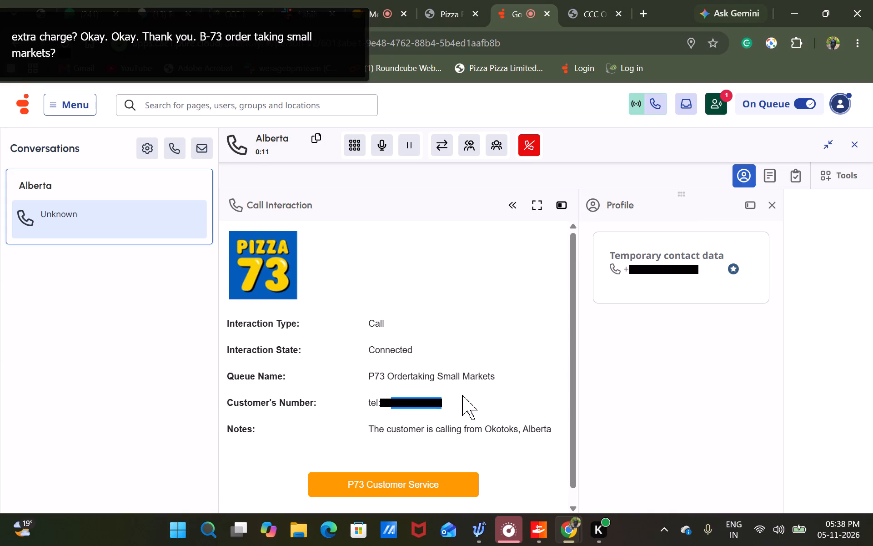
left_click(592, 0)
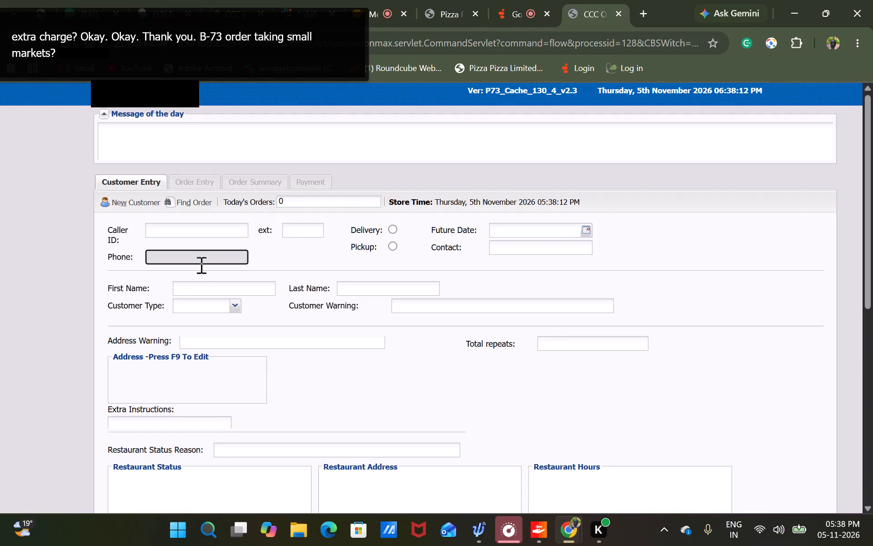
left_click(190, 255)
key("ctrl+v")
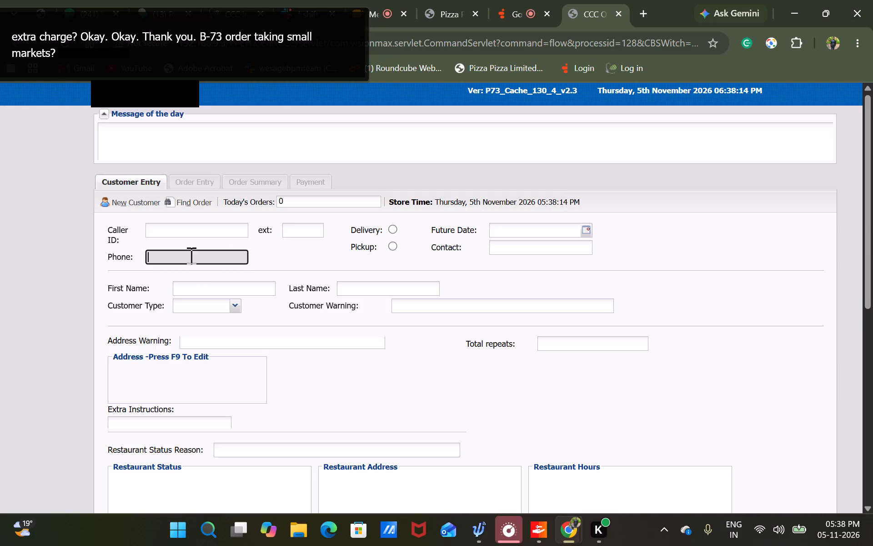
left_click(190, 255)
right_click(190, 255)
left_click(254, 324)
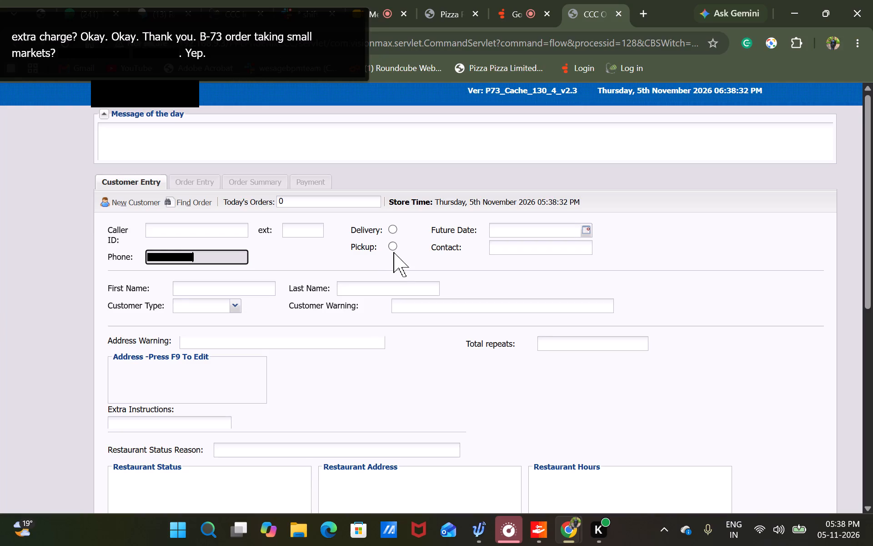
Load the caller's customer record and choose Pickup as the order type.
left_click(395, 247)
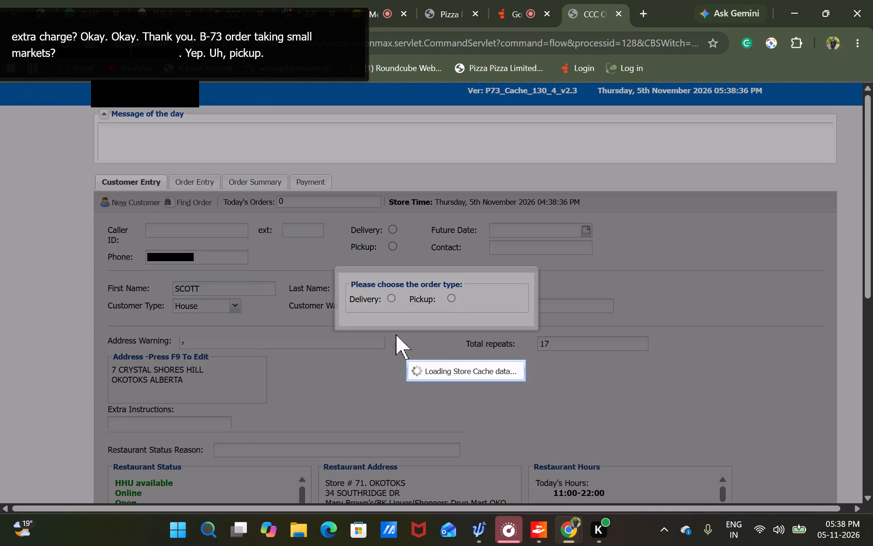
left_click(451, 295)
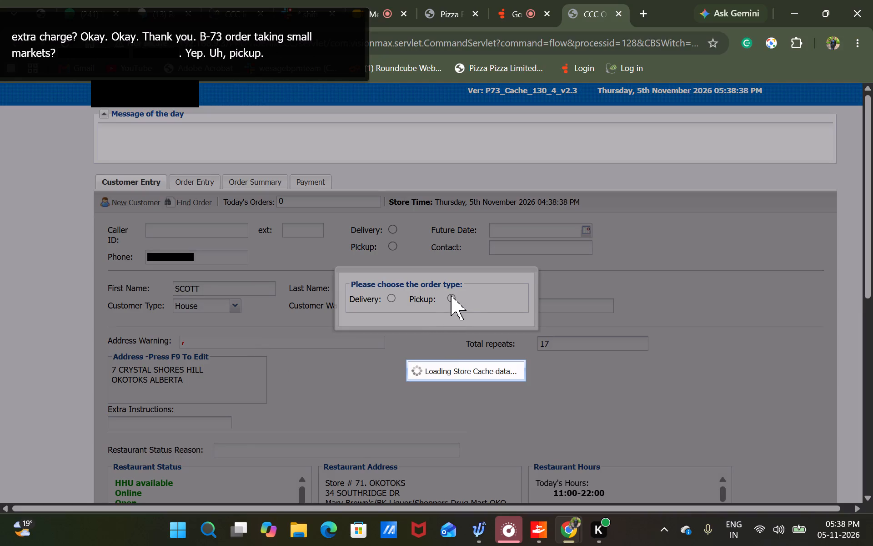
left_click(448, 297)
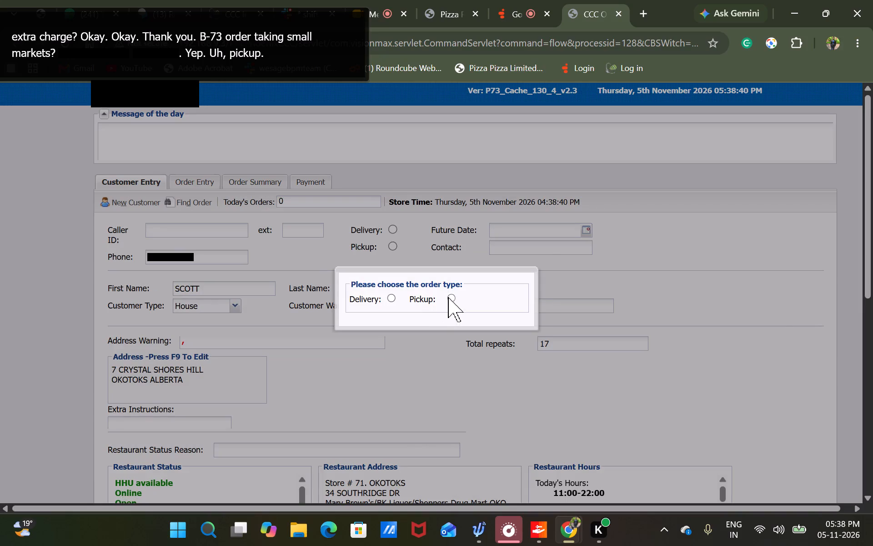
Search for restaurant number 71 and accept the Okotoks store at 34 Southridge Dr for the pickup.
scroll(291, 323, "down", 2)
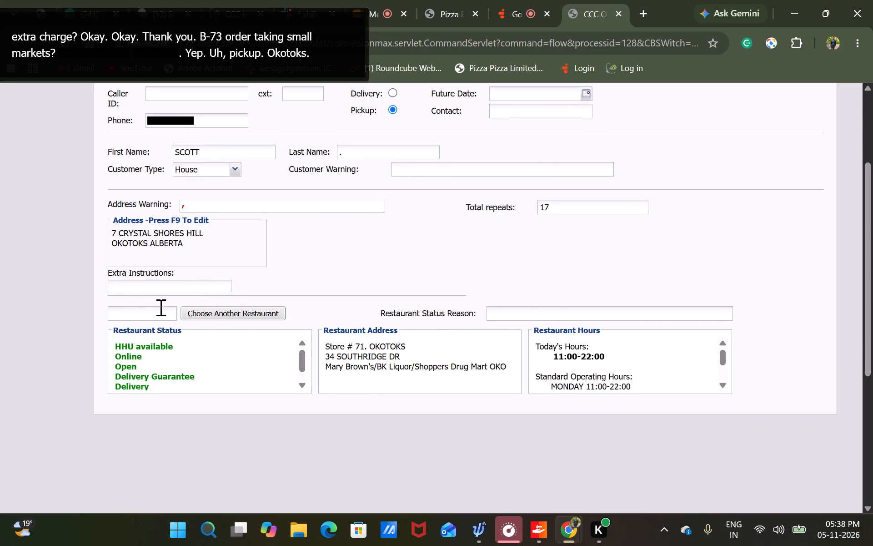
left_click(159, 307)
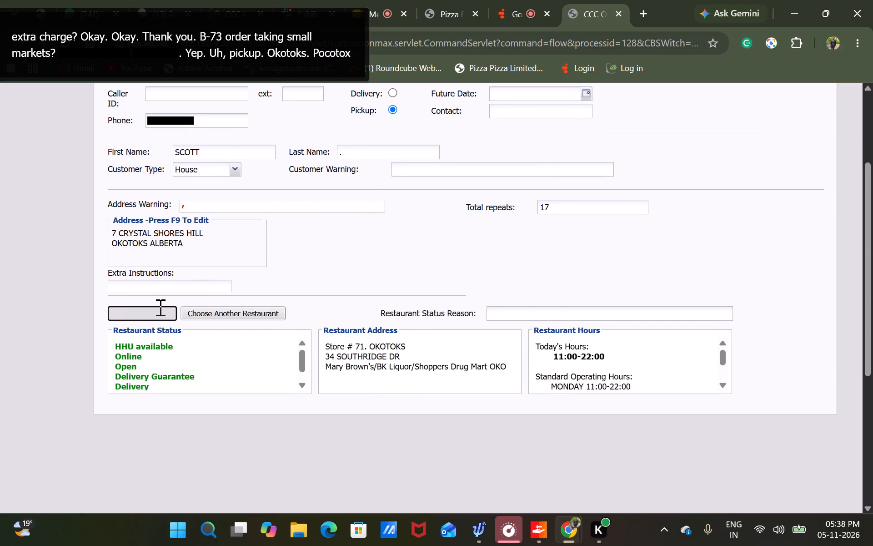
left_click(158, 313)
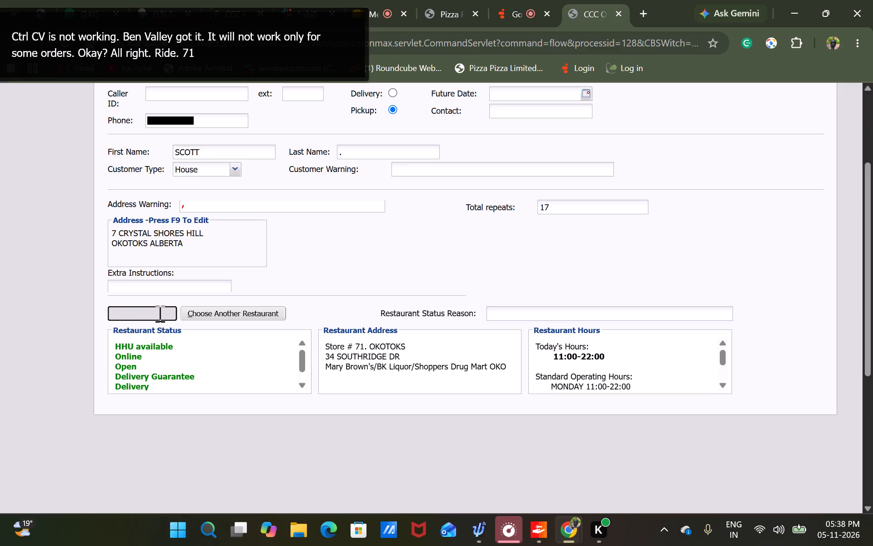
type("71")
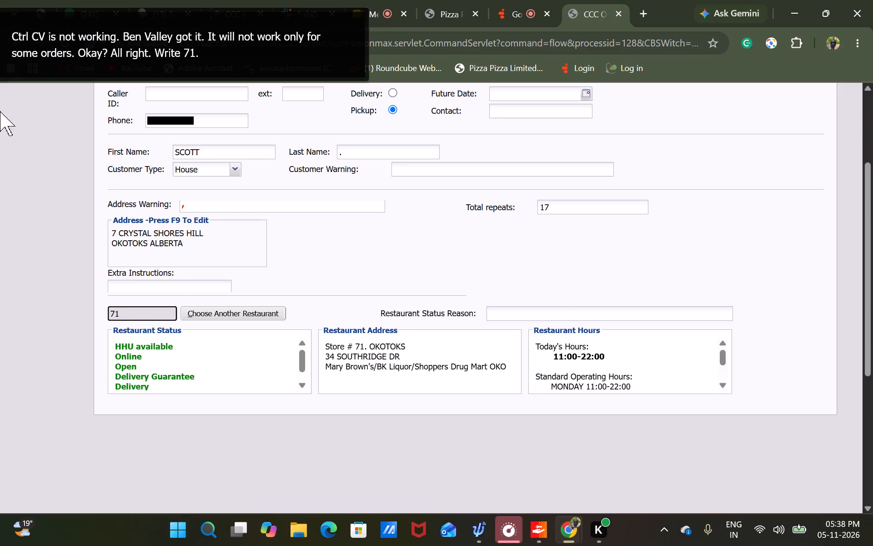
left_click(220, 318)
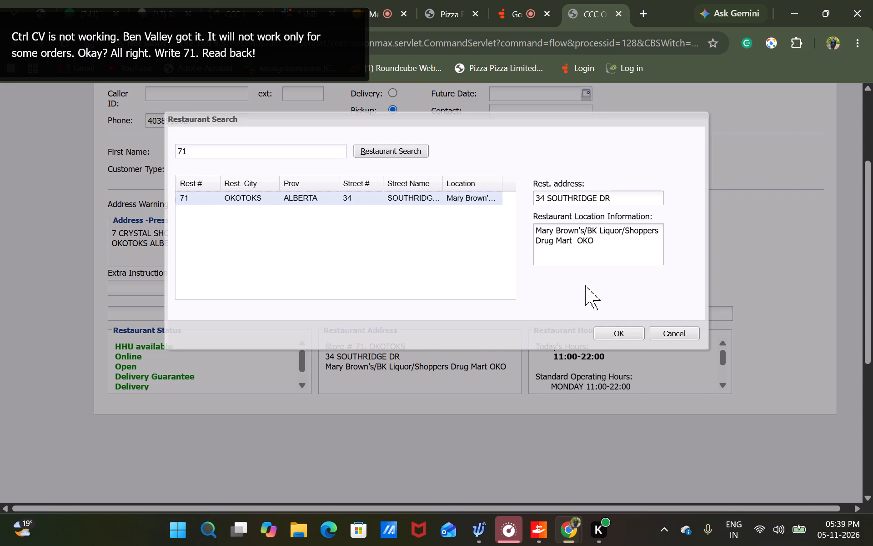
left_click(623, 331)
Add a 14 inch BBQ Chicken pizza from the classic pizzas to the order with its default crust, sauce and cheese.
scroll(268, 239, "up", 4)
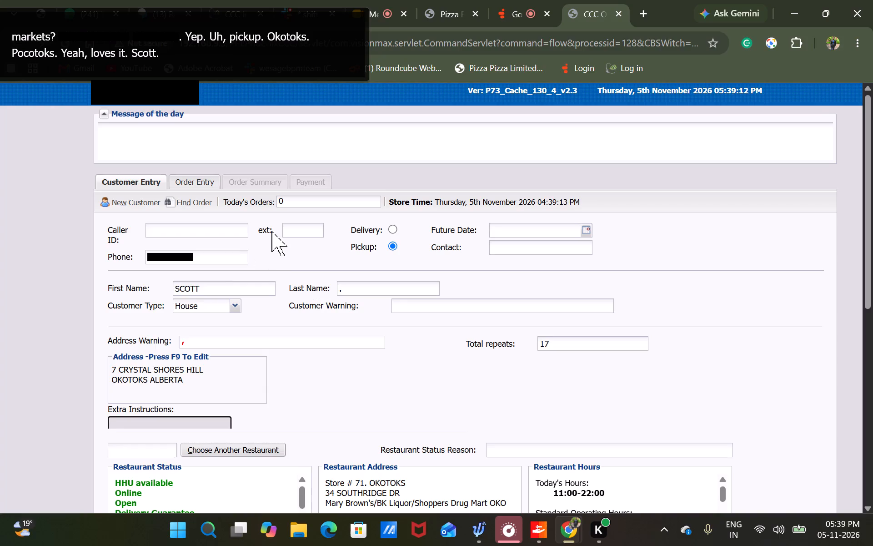
left_click(198, 182)
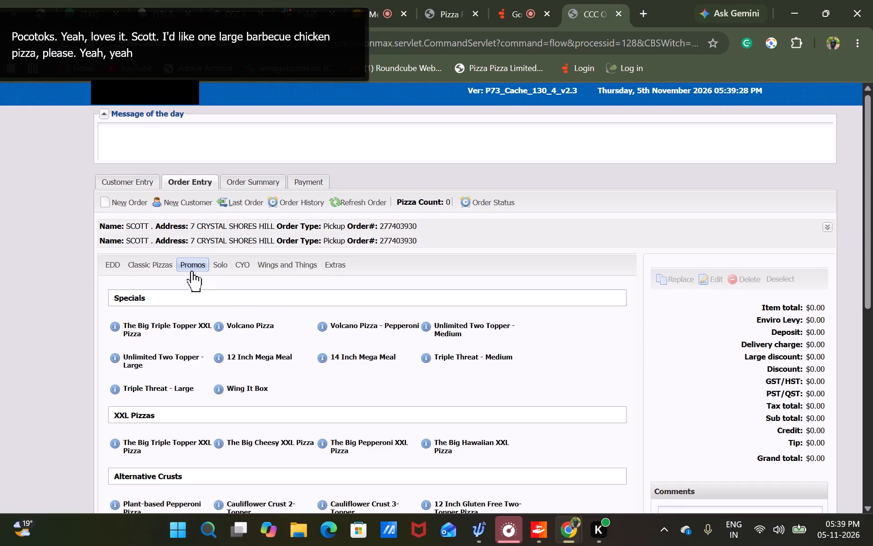
left_click(139, 263)
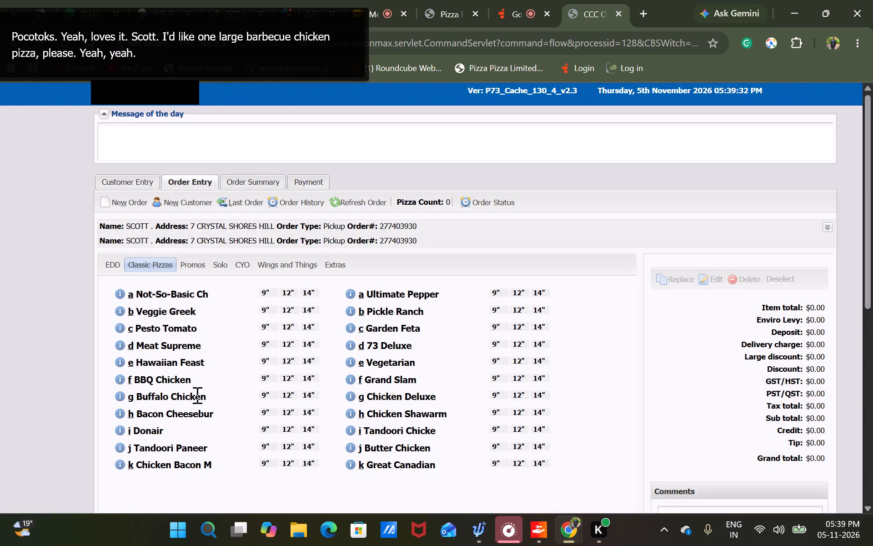
left_click(311, 375)
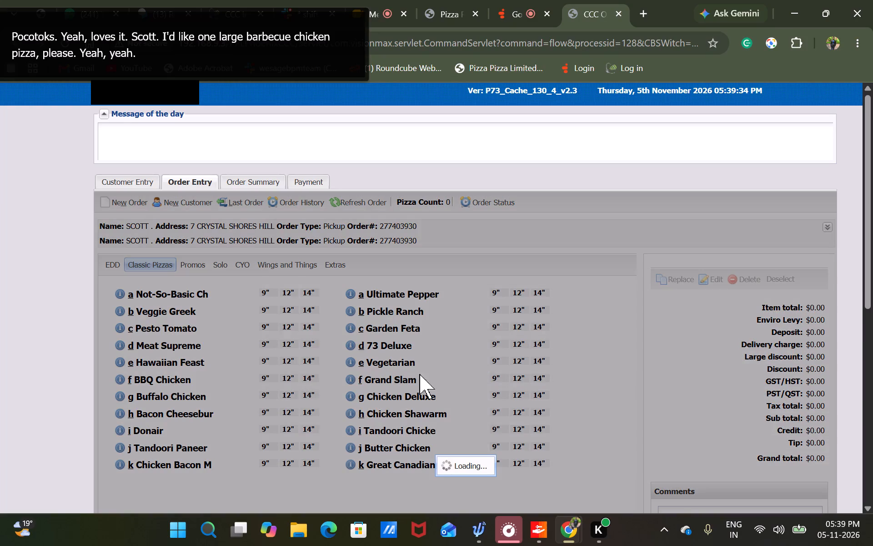
scroll(522, 330, "down", 2)
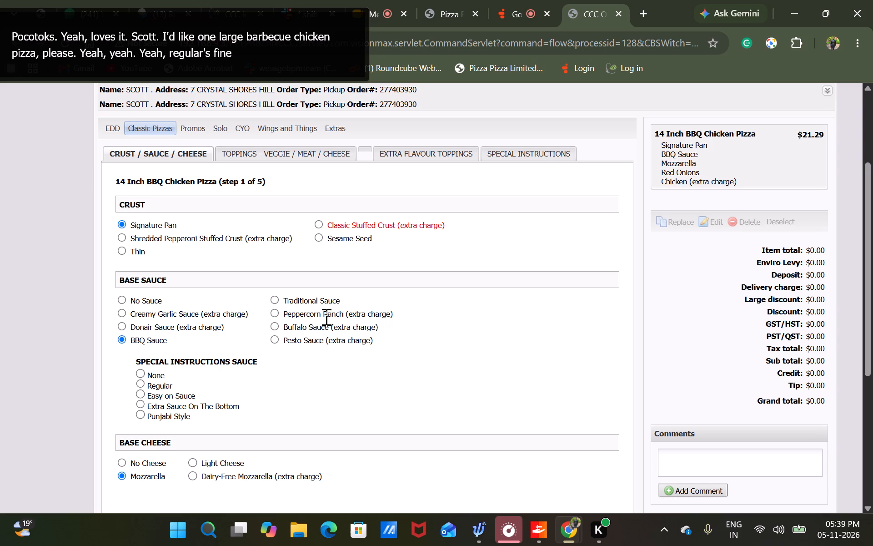
scroll(292, 324, "down", 3)
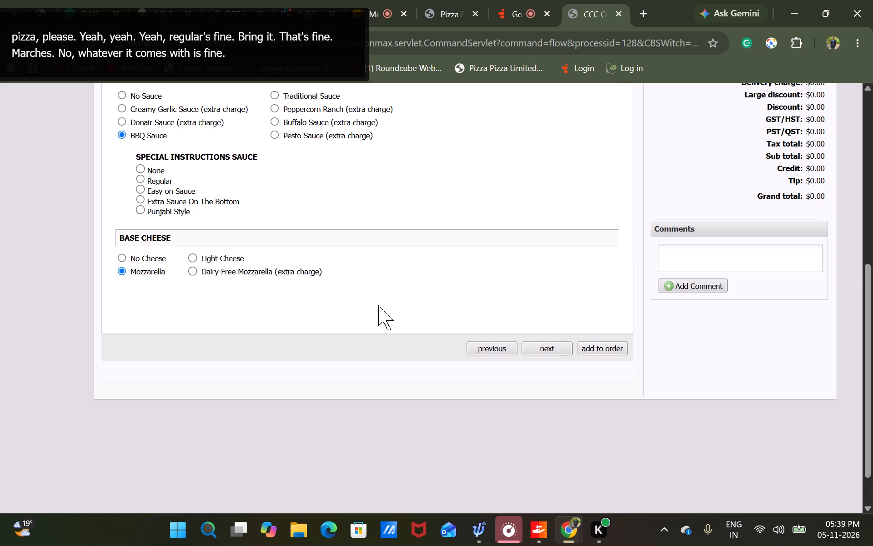
left_click(610, 348)
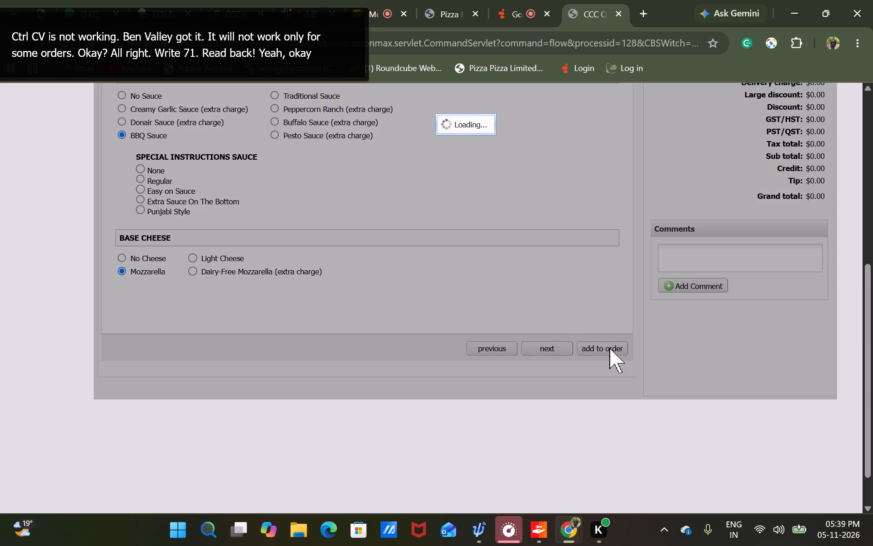
Review the order summary, send the pickup order to the restaurant with Cash as the payment method, and close it.
scroll(530, 309, "up", 4)
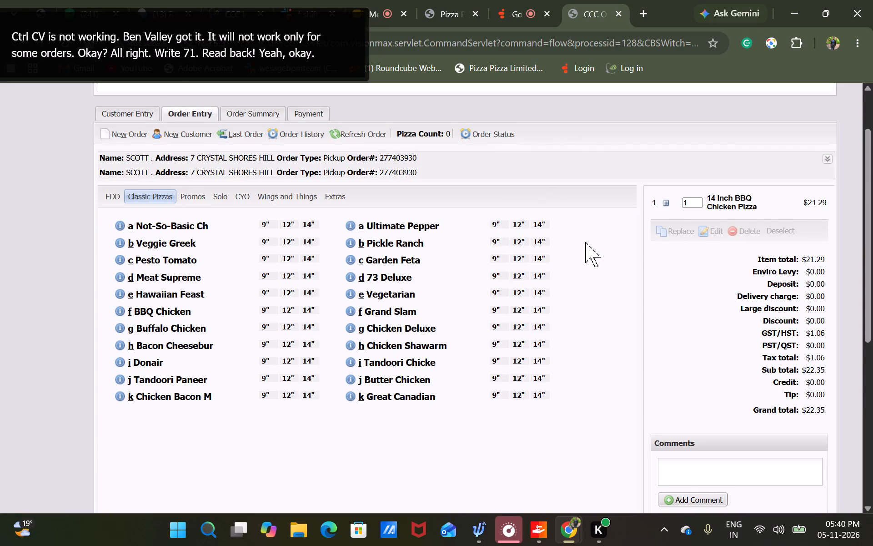
scroll(586, 242, "up", 2)
left_click(253, 184)
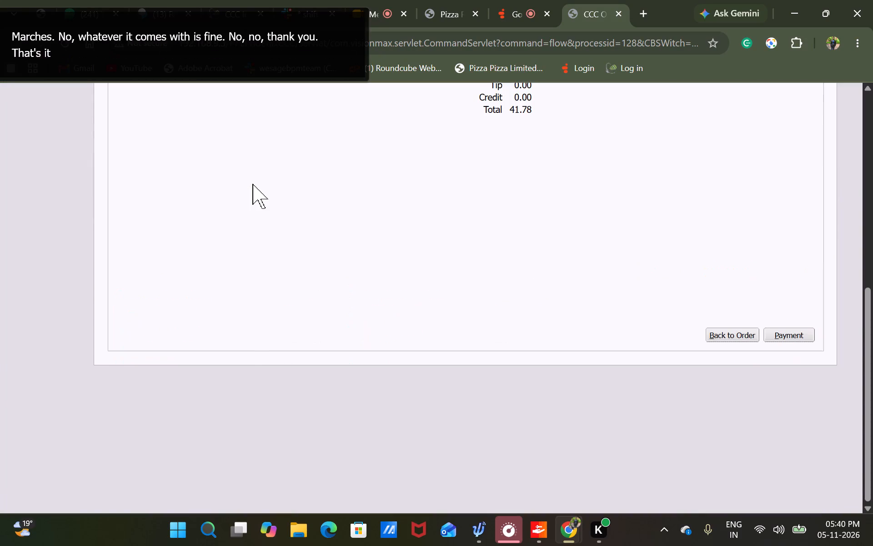
scroll(339, 220, "up", 5)
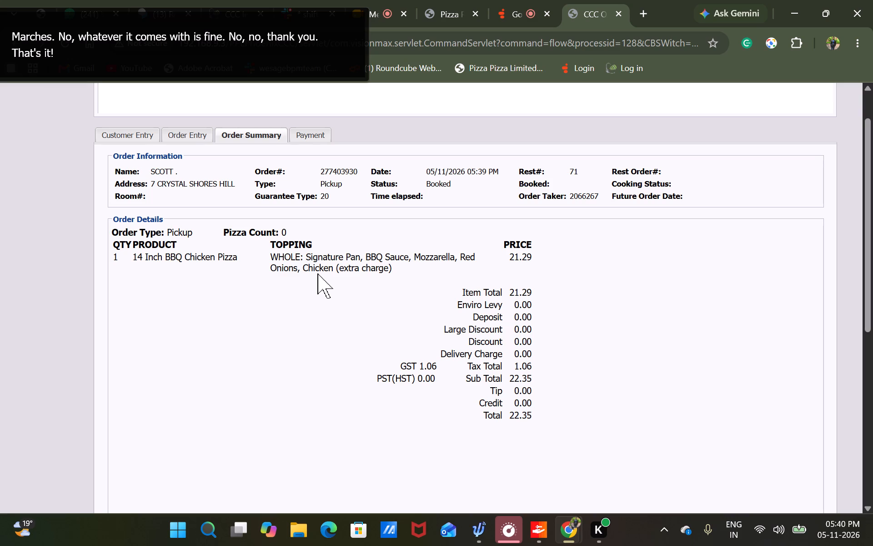
scroll(560, 343, "down", 3)
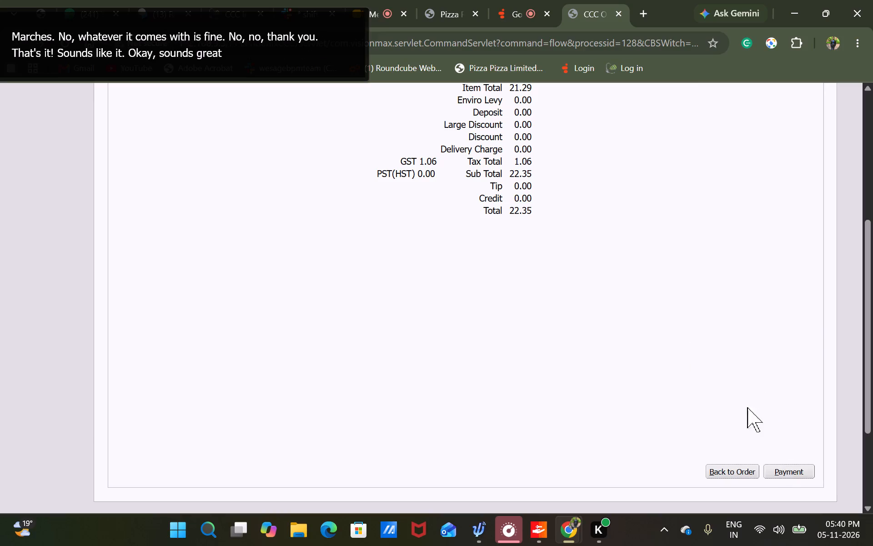
left_click(790, 473)
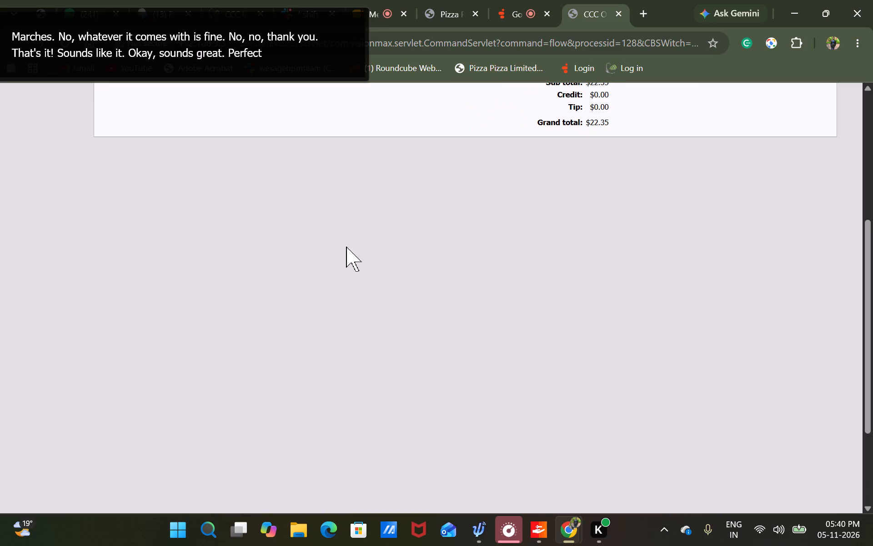
scroll(426, 276, "up", 4)
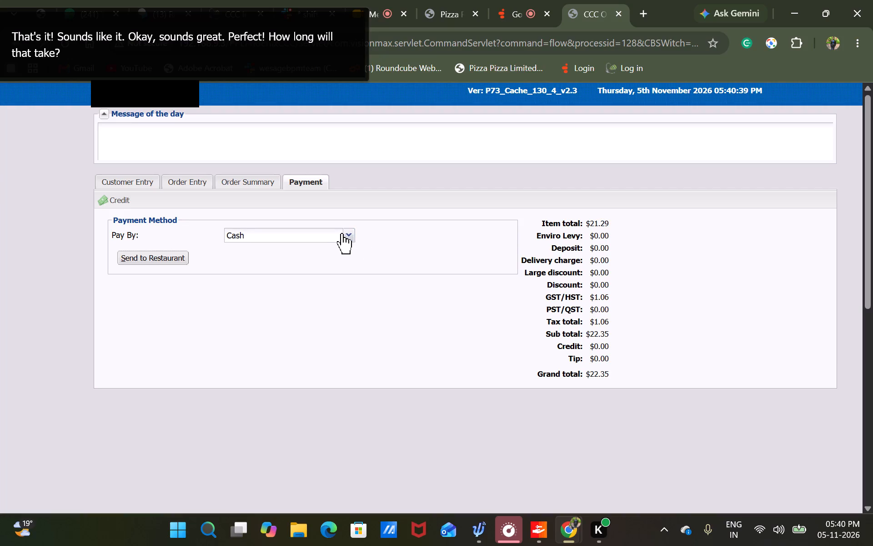
left_click(181, 258)
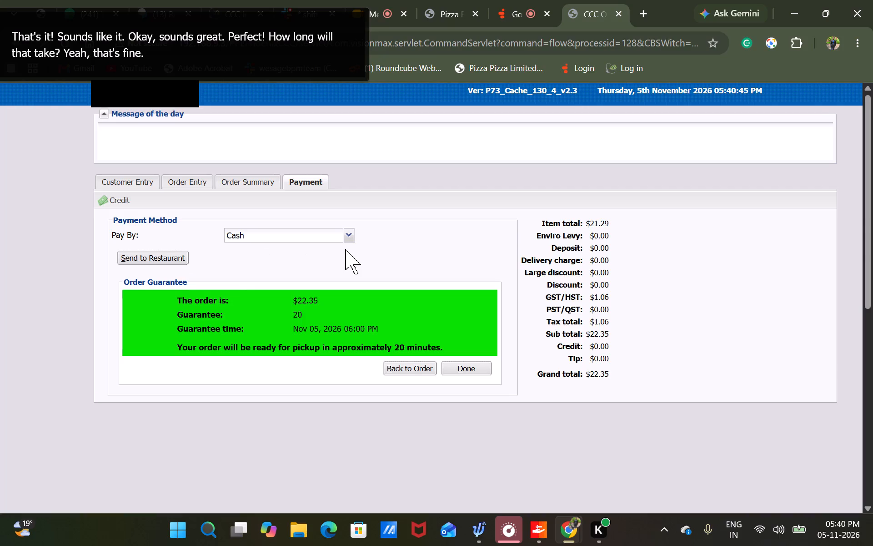
left_click(467, 369)
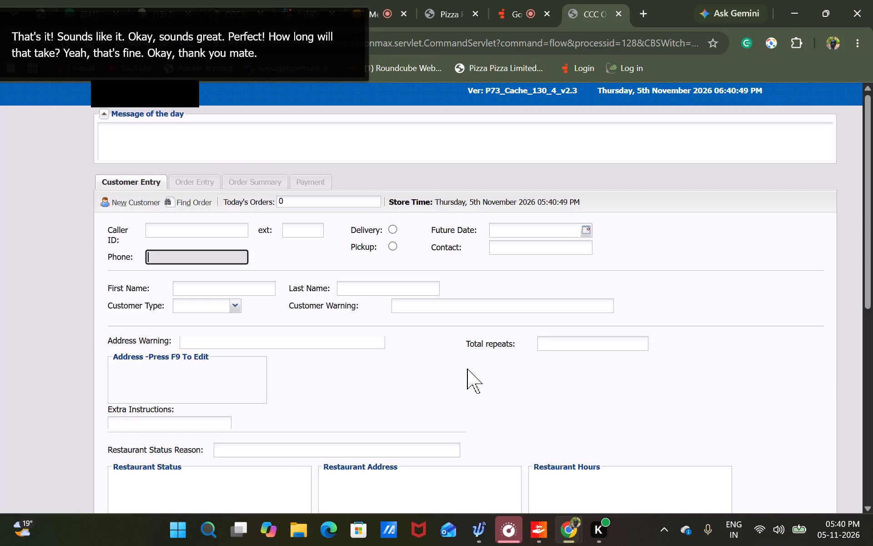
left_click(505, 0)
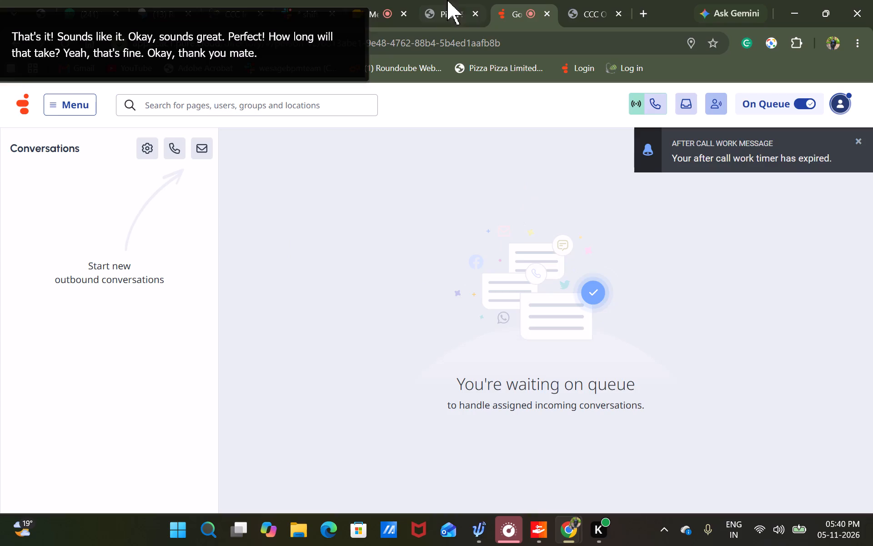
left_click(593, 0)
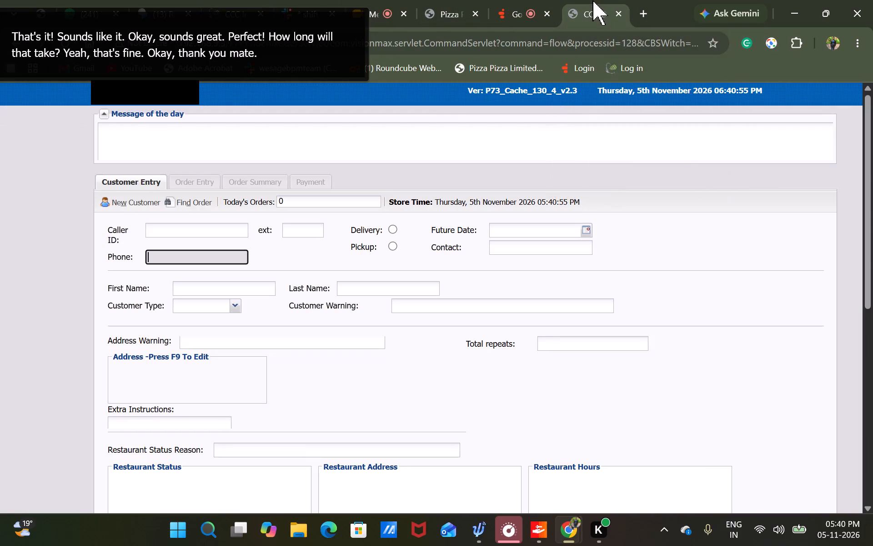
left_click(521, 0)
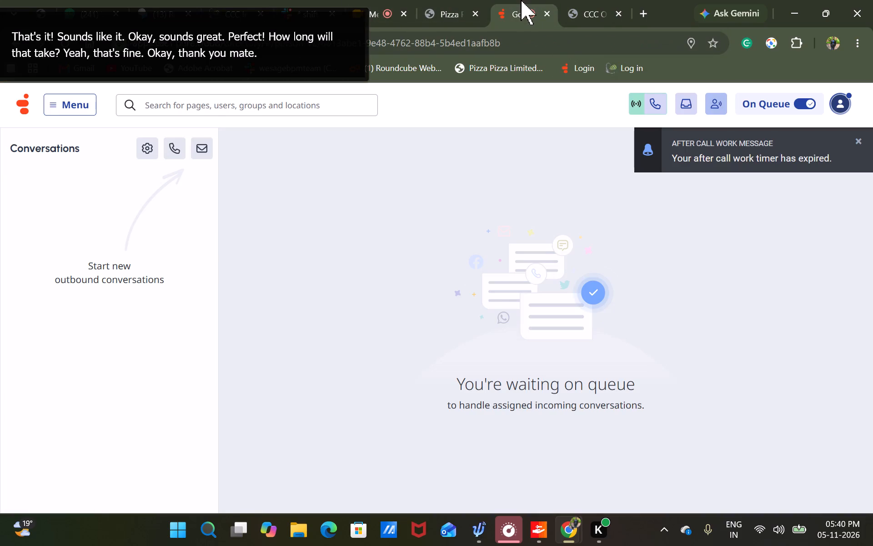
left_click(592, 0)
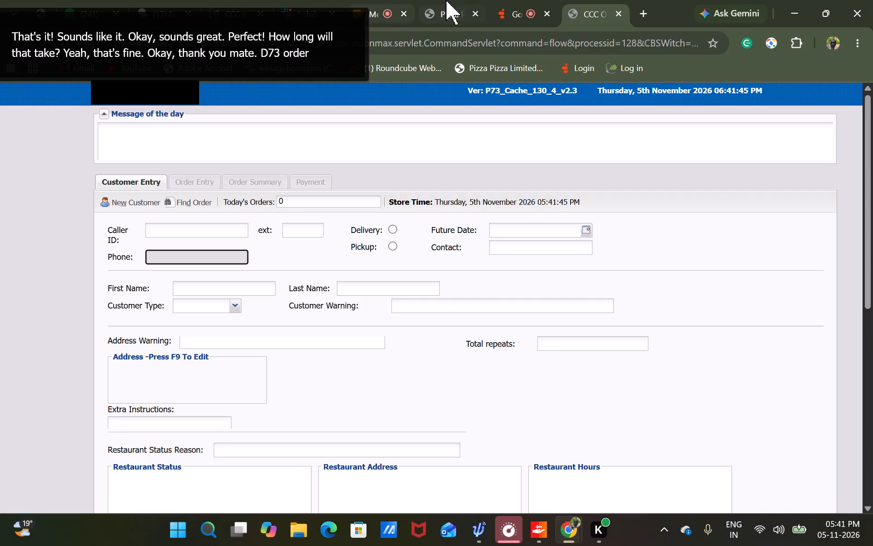
Copy the new caller's number from the Genesys Cloud call interaction into the Phone field of CCC Order Entry.
left_click(504, 0)
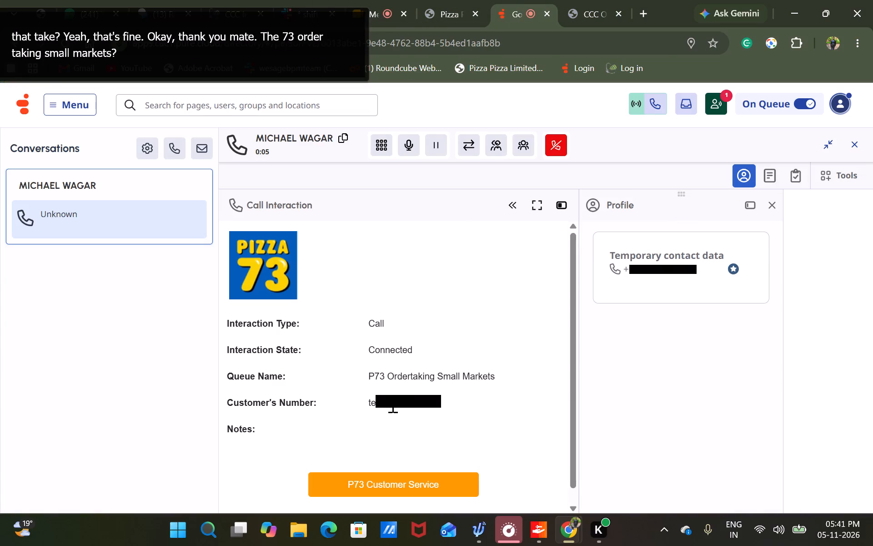
left_click_drag(391, 406, 452, 396)
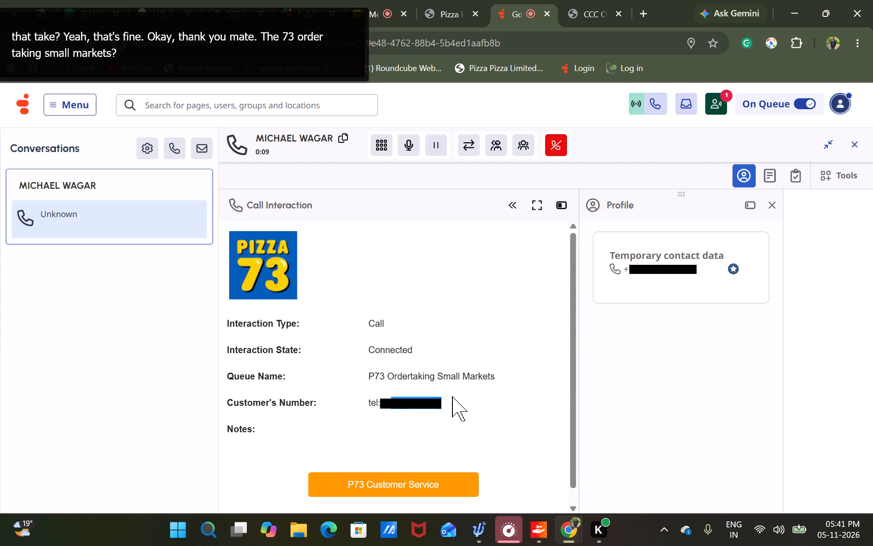
key("ctrl+c")
left_click(587, 0)
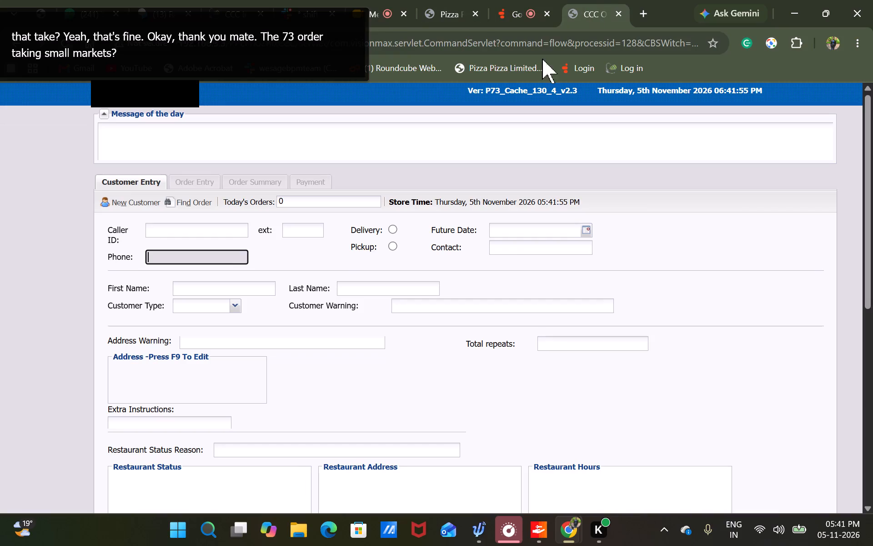
left_click(219, 260)
right_click(219, 260)
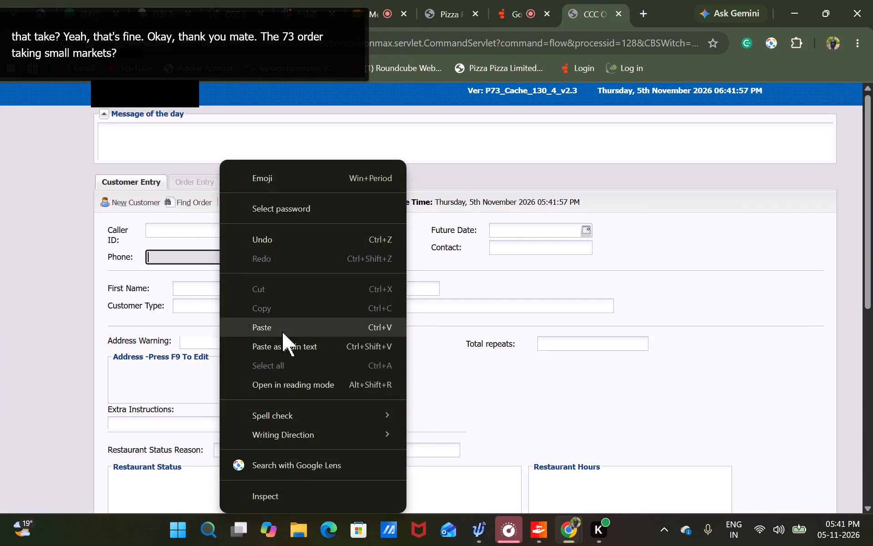
left_click(283, 327)
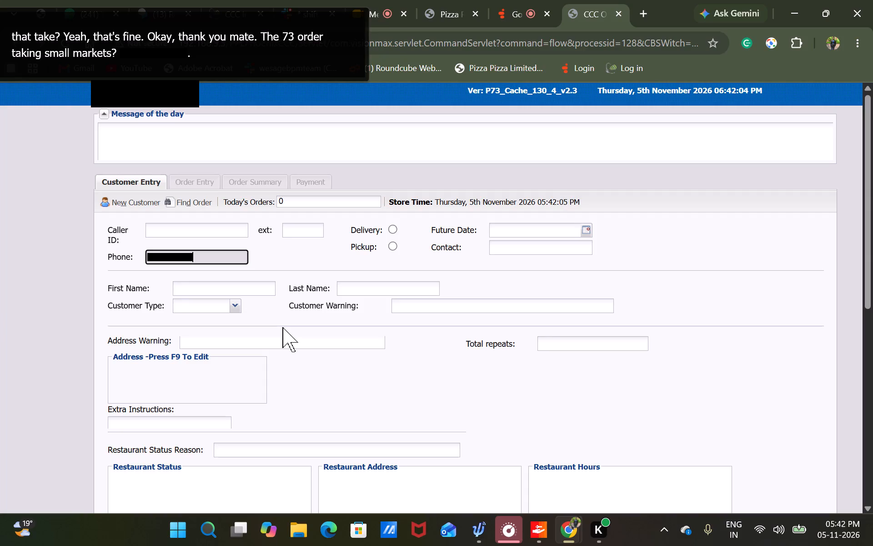
Load the caller's customer record and choose Pickup as the order type.
left_click(393, 248)
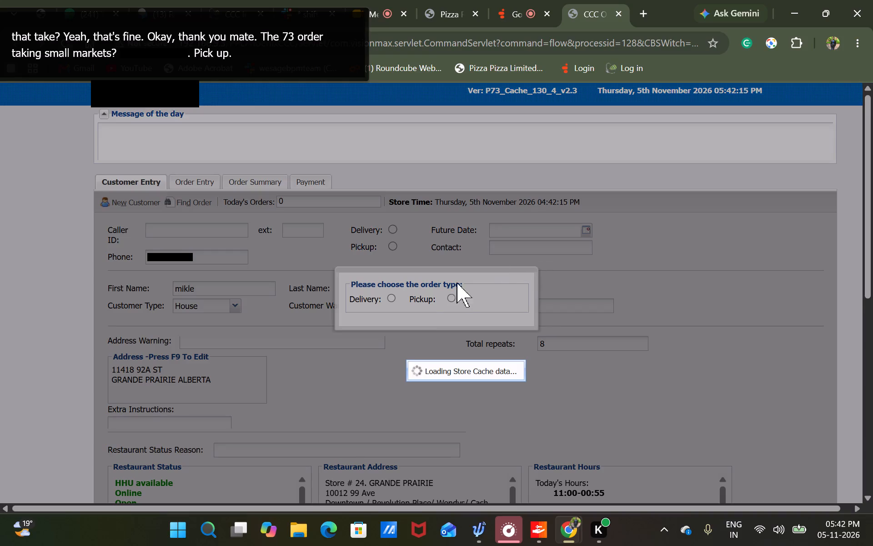
left_click(452, 298)
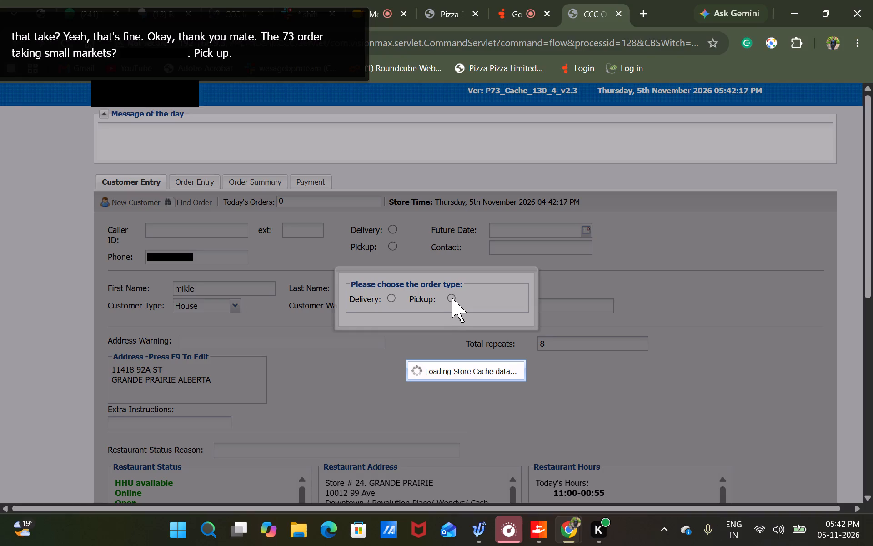
left_click(452, 298)
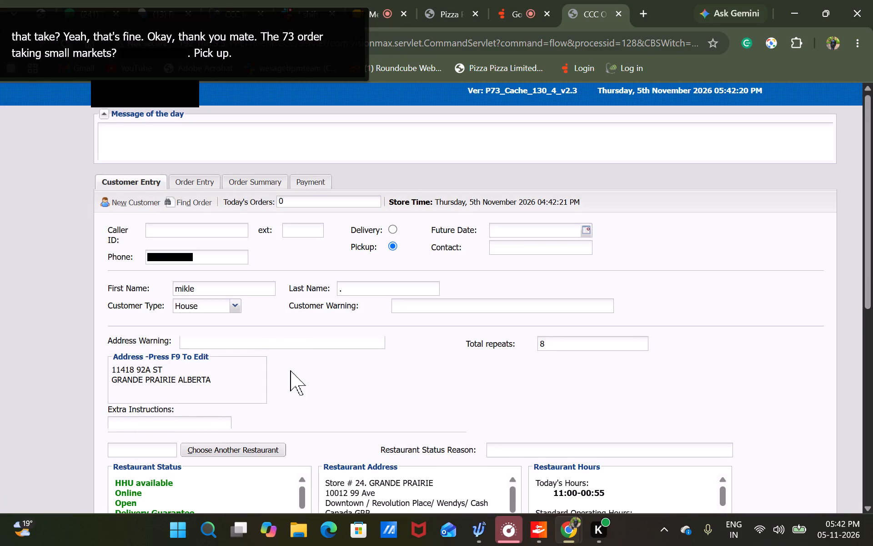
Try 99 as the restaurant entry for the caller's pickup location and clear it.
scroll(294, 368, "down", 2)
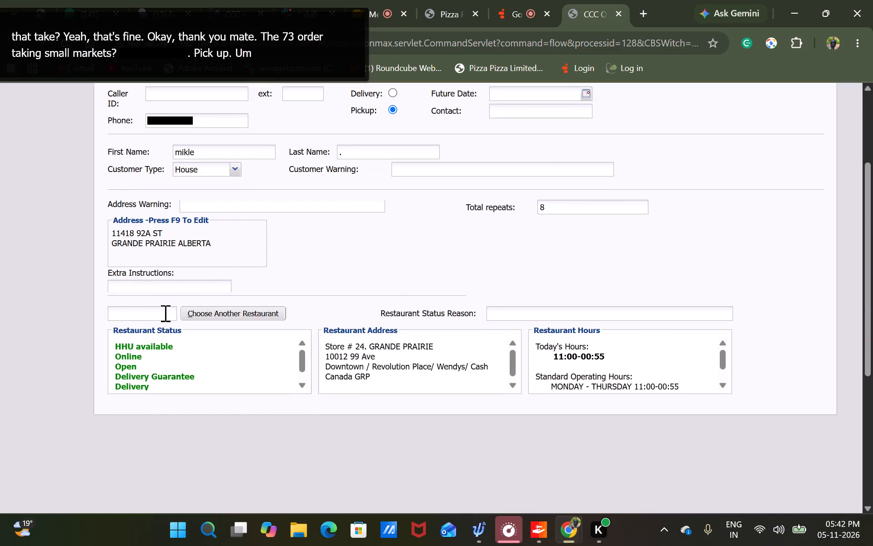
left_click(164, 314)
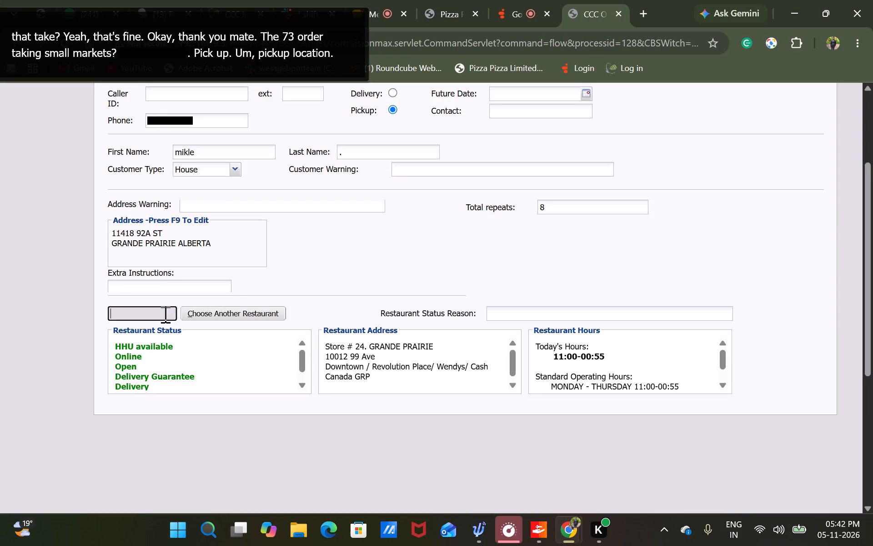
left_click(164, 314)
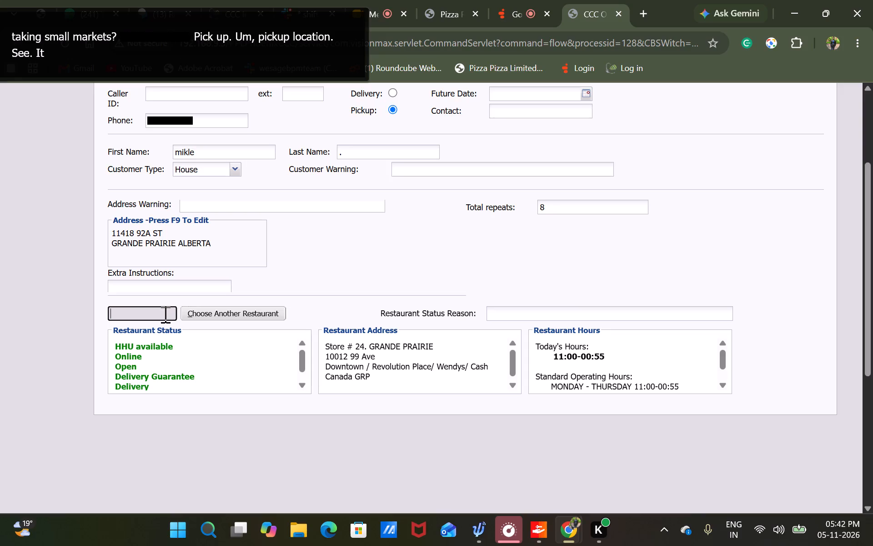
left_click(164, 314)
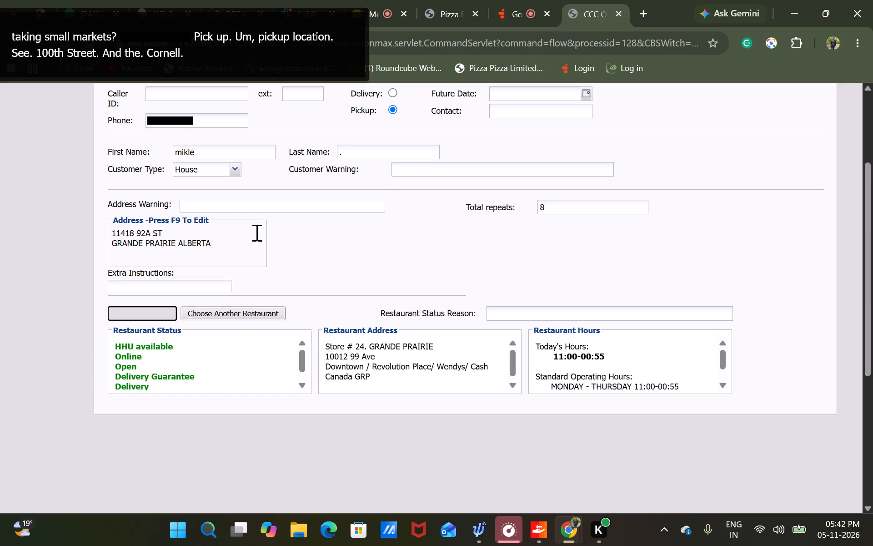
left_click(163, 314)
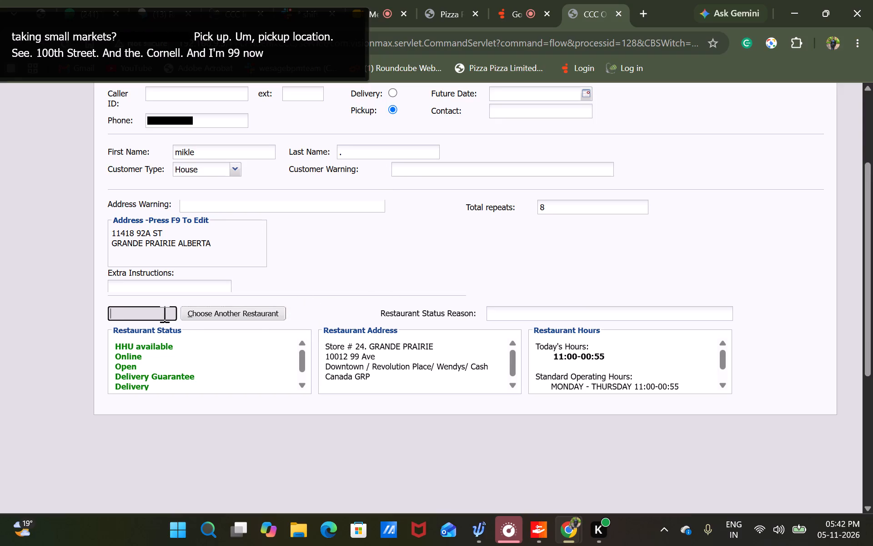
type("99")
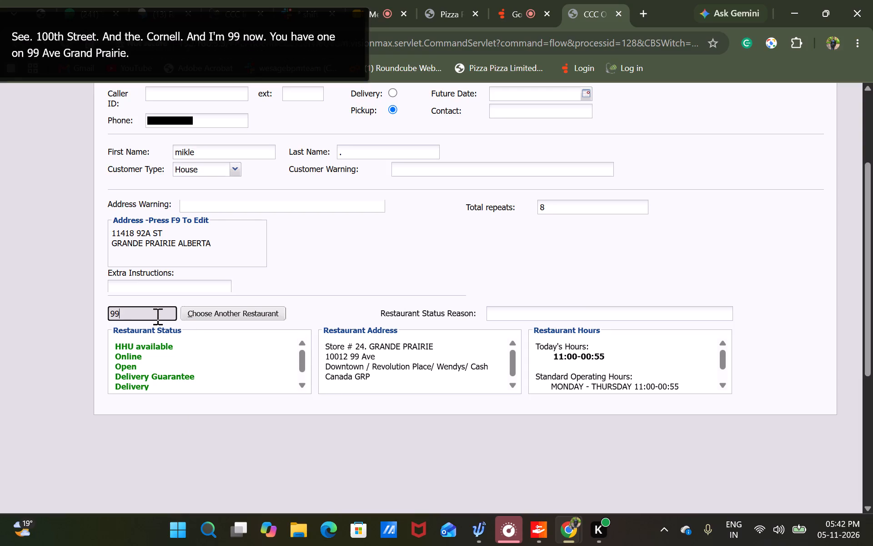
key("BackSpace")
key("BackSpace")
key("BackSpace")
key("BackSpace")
Search for restaurant 24 and select the Grande Prairie store at 10012 99 Ave as the pickup location.
type("24")
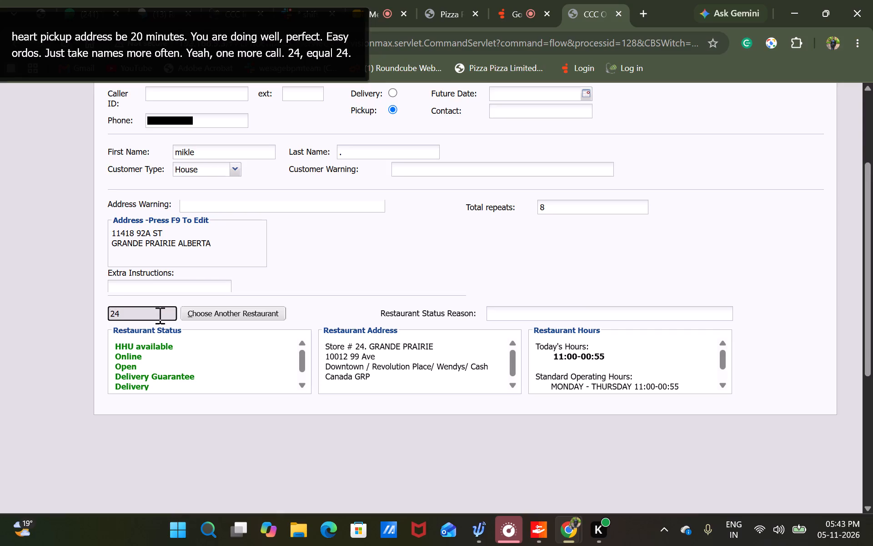
left_click(221, 312)
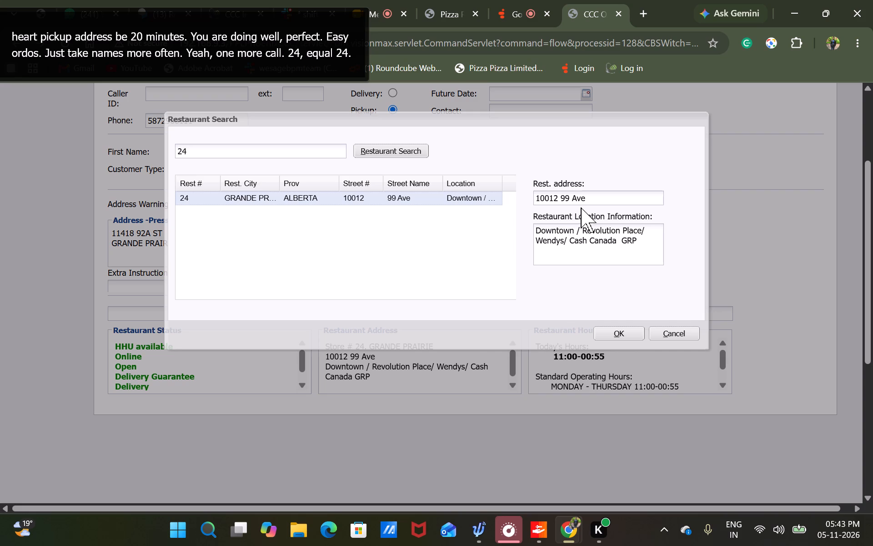
left_click(613, 332)
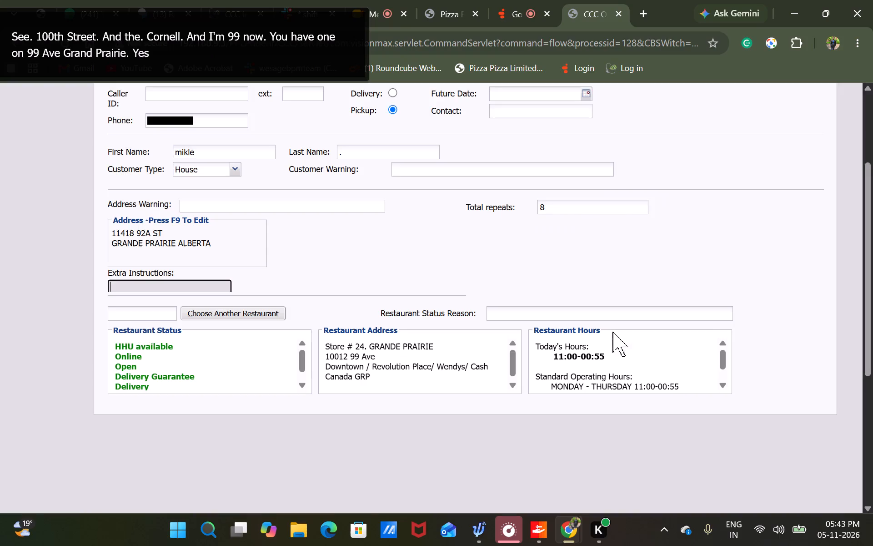
Add a 12-inch Ultimate Pepperoni classic pizza with Signature Pan crust, Traditional Sauce and Mozzarella to the order.
scroll(422, 269, "up", 3)
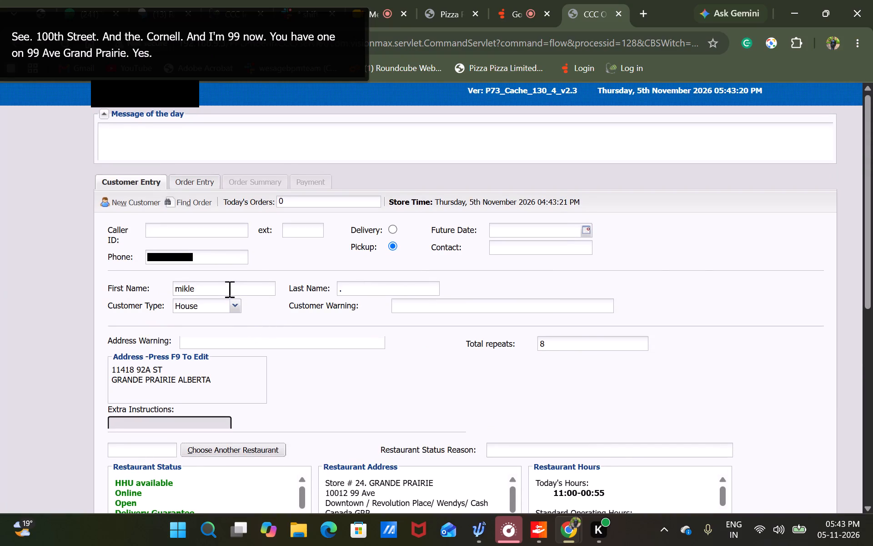
left_click(193, 181)
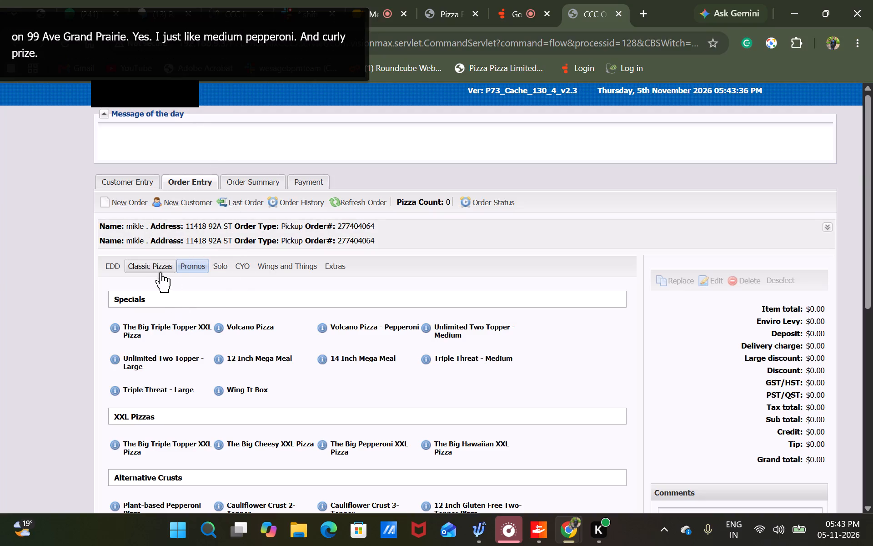
left_click(147, 265)
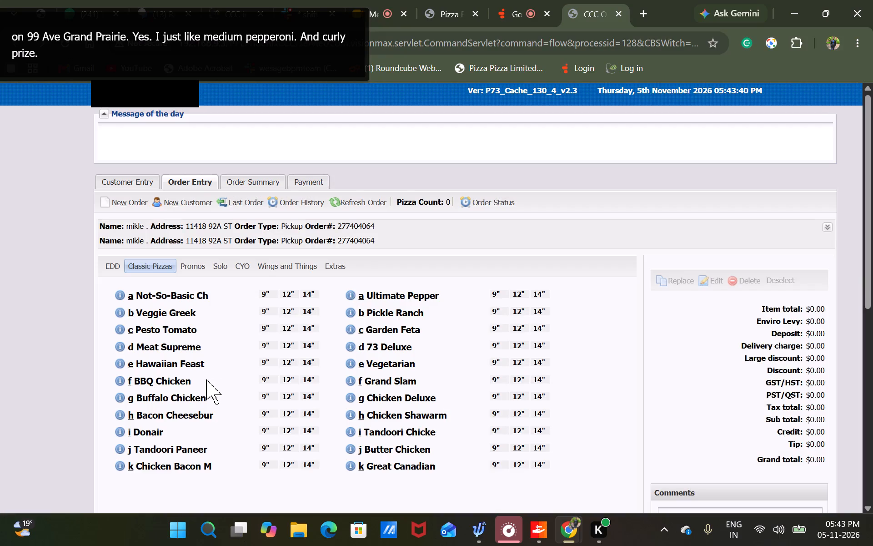
left_click(514, 291)
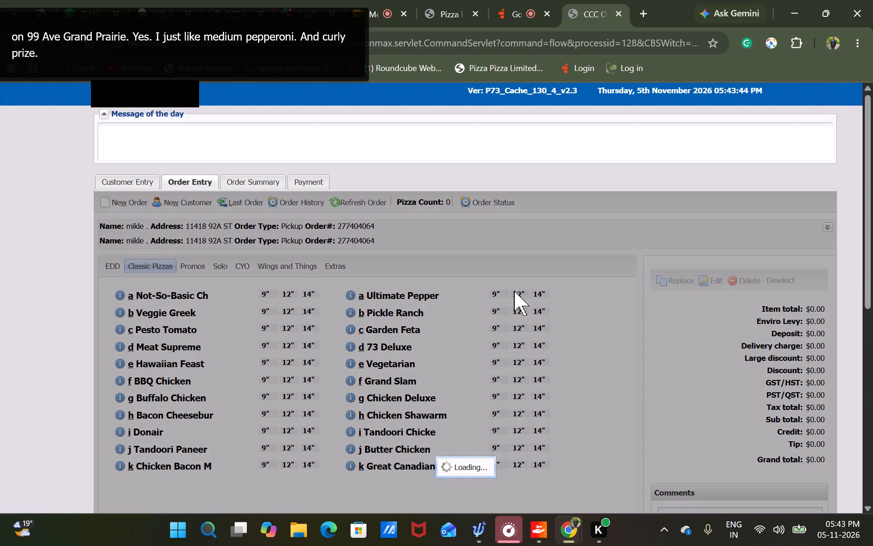
scroll(514, 291, "down", 1)
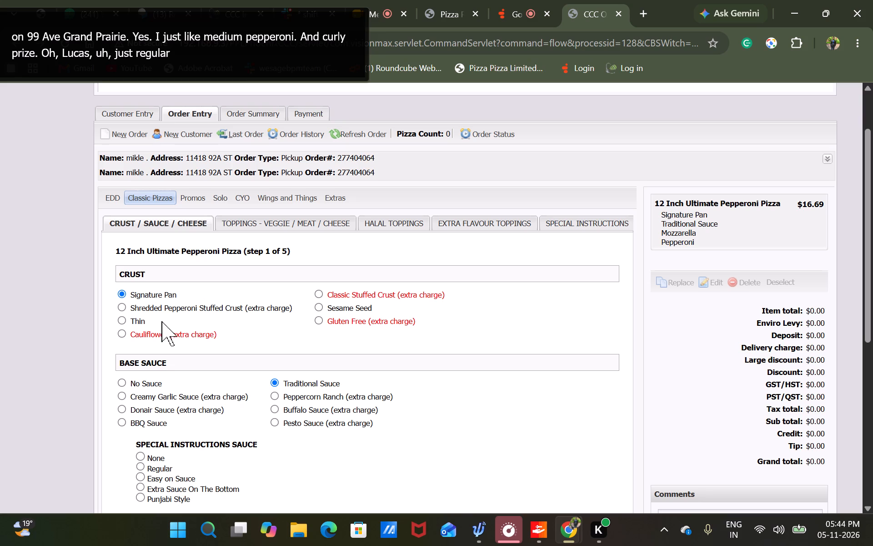
scroll(249, 335, "down", 2)
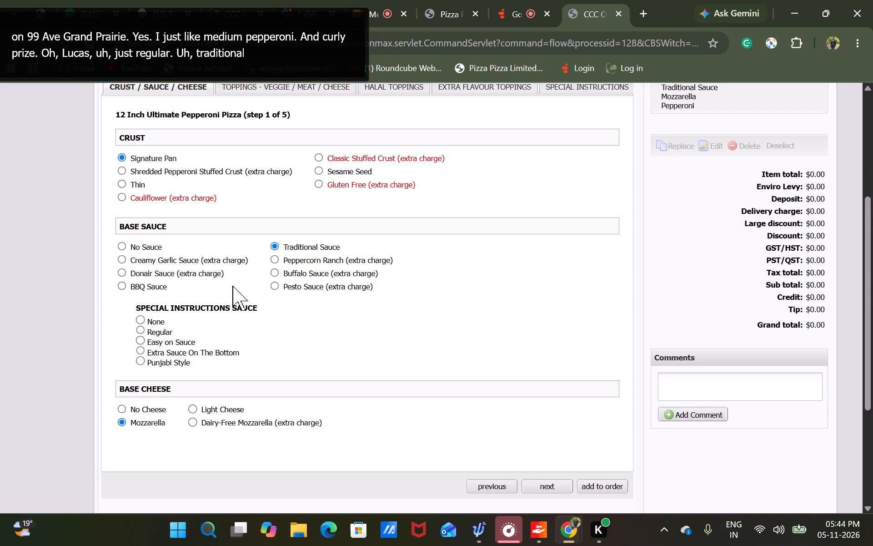
scroll(244, 312, "down", 2)
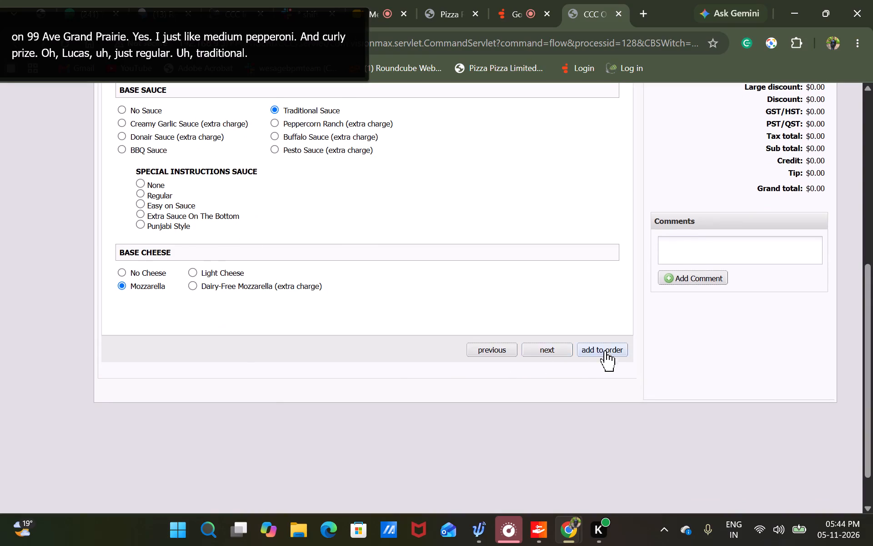
left_click(610, 347)
scroll(610, 347, "up", 3)
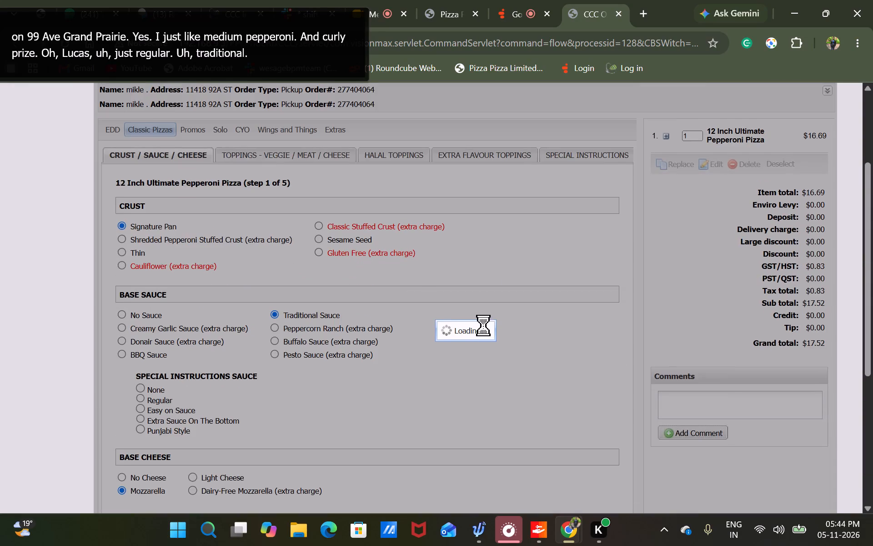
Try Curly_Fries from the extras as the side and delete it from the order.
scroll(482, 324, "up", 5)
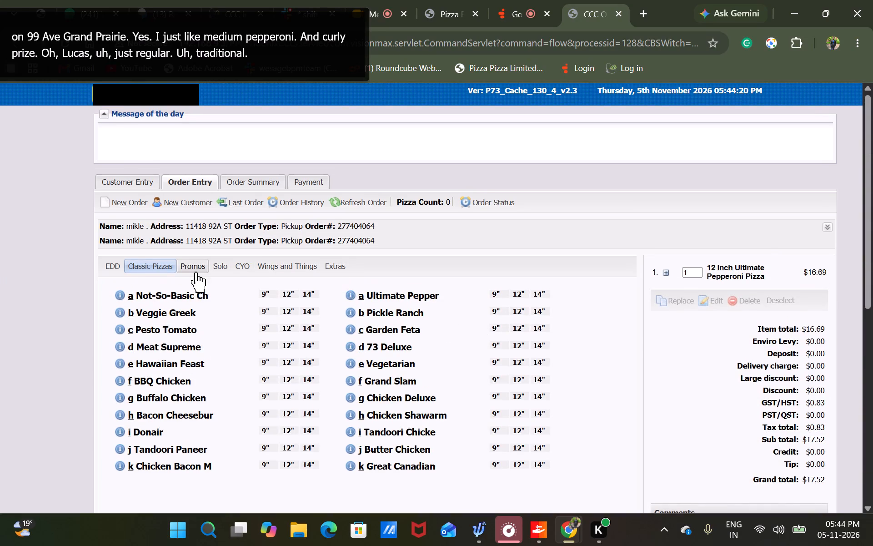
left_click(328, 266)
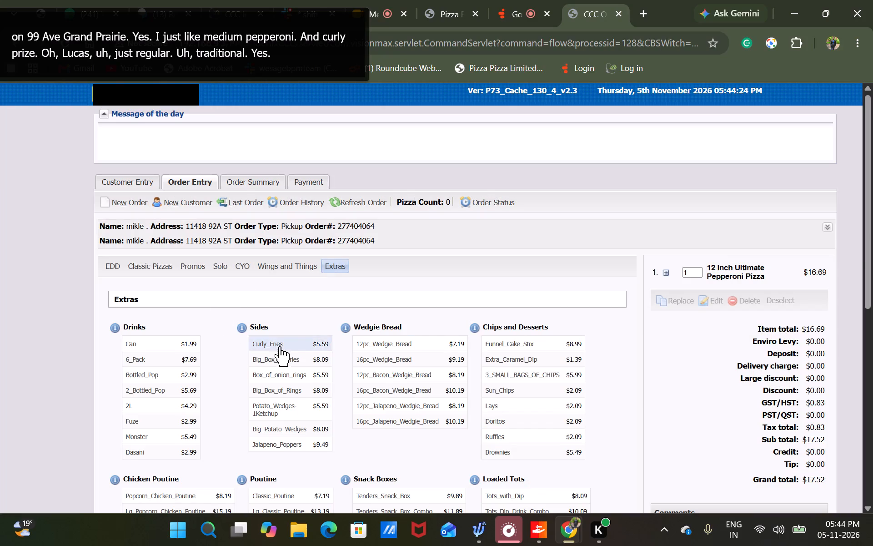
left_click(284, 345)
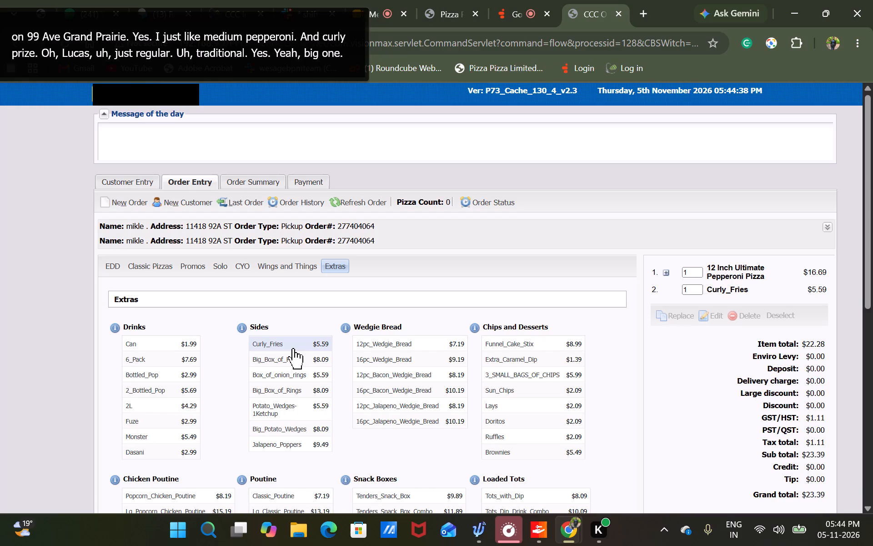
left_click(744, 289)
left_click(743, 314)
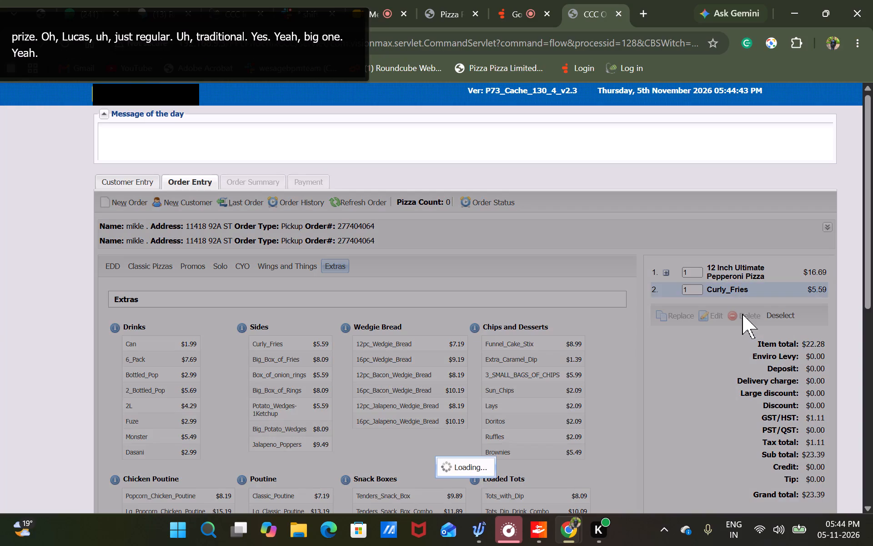
Add one Big_Box_of_Fries from the sides to the order.
scroll(361, 319, "down", 1)
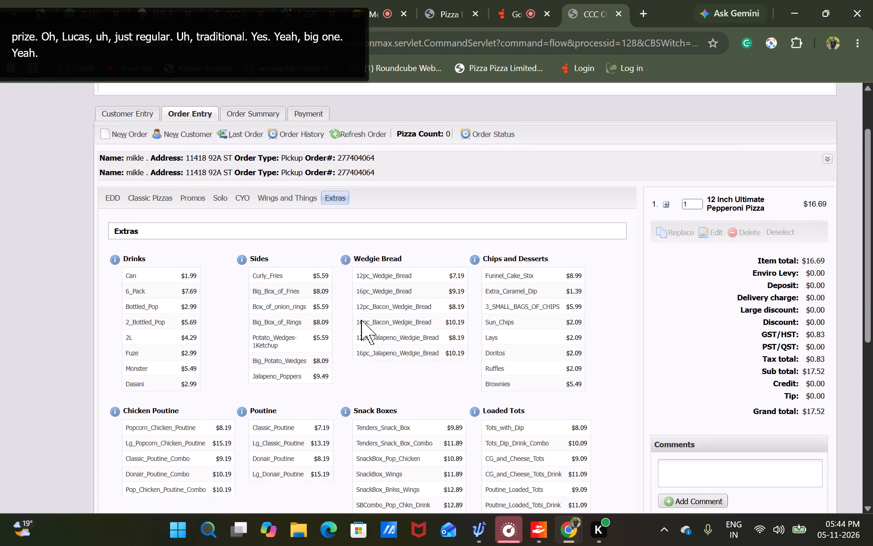
left_click(278, 289)
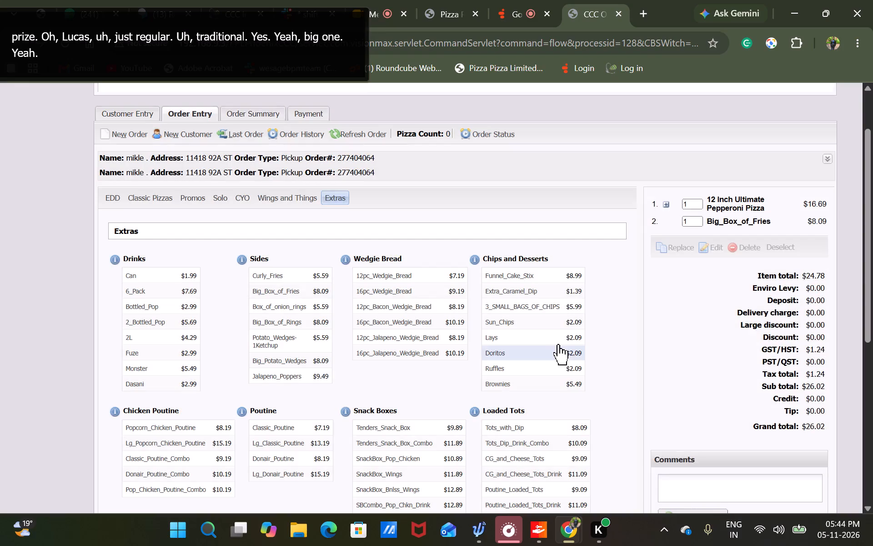
scroll(559, 344, "down", 3)
scroll(559, 344, "up", 4)
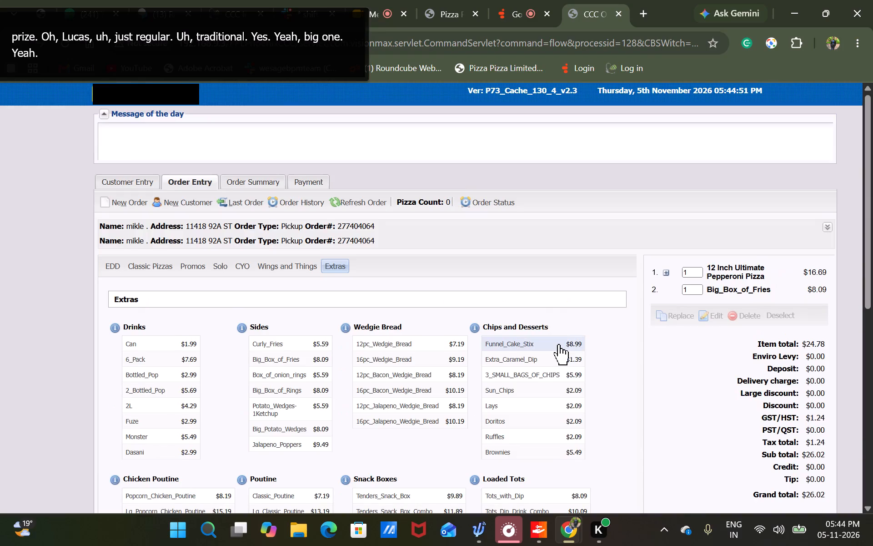
scroll(549, 310, "down", 3)
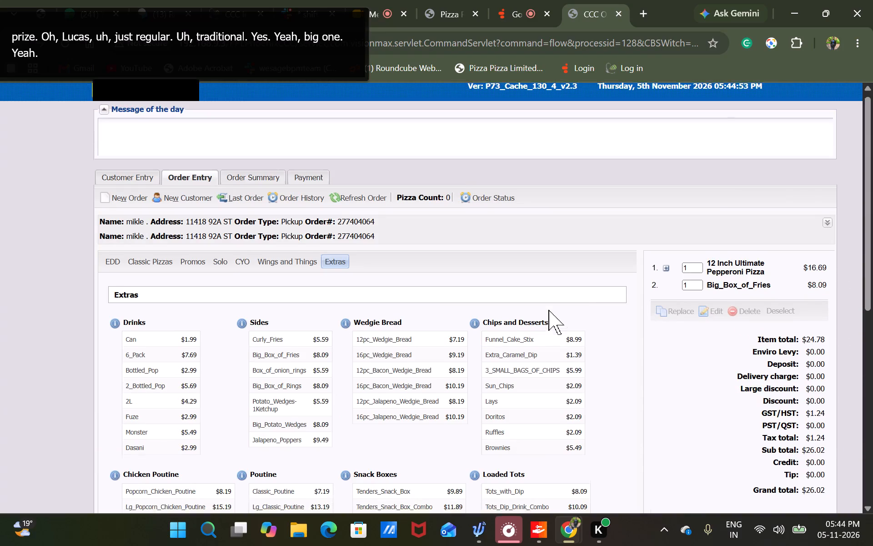
scroll(549, 310, "up", 4)
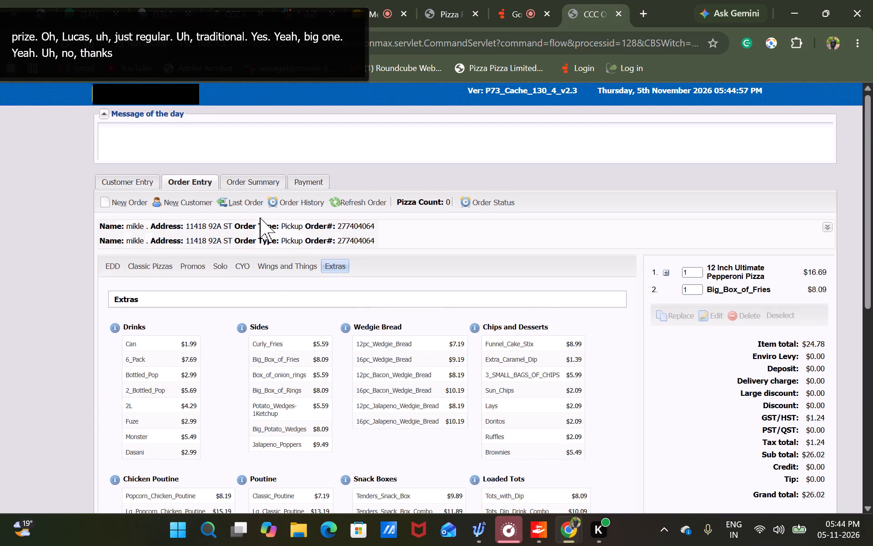
Review the order summary, checking the store, order type, items, toppings and total with the caller.
left_click(243, 182)
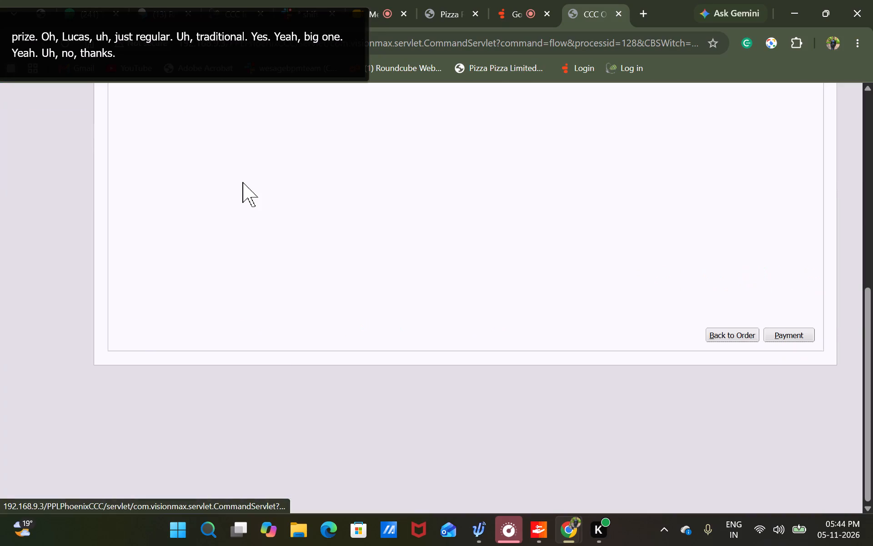
scroll(441, 256, "up", 5)
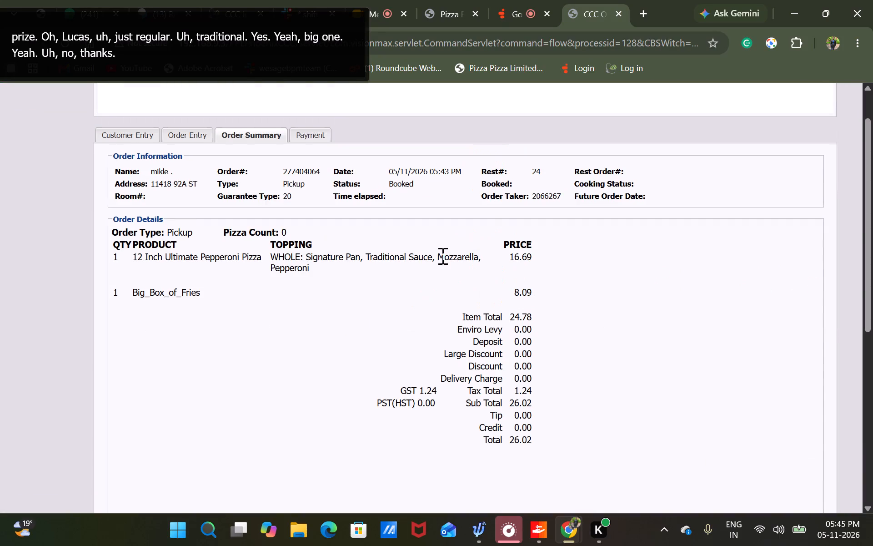
scroll(441, 256, "up", 4)
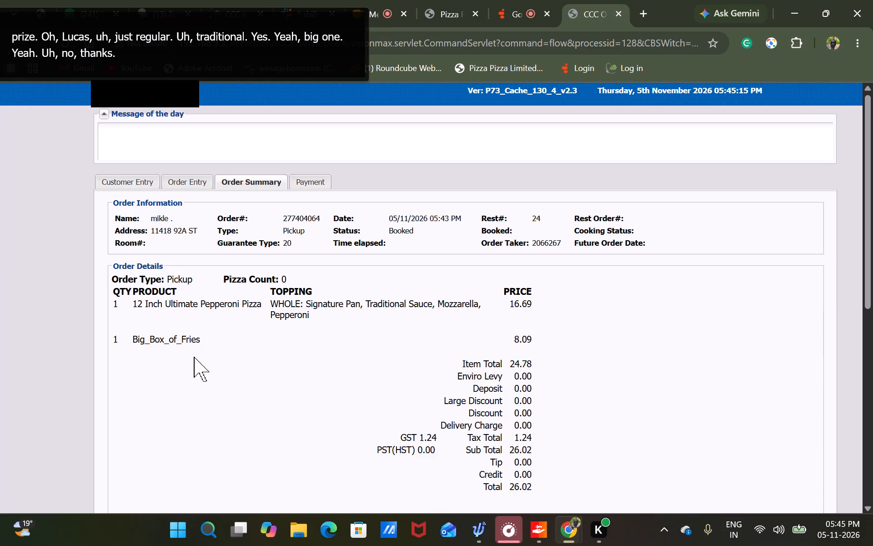
scroll(524, 316, "down", 2)
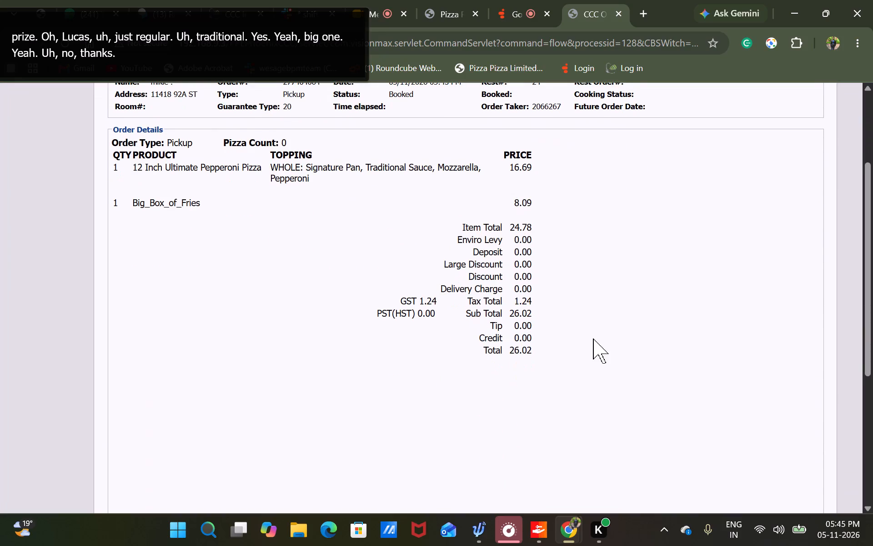
scroll(593, 339, "down", 2)
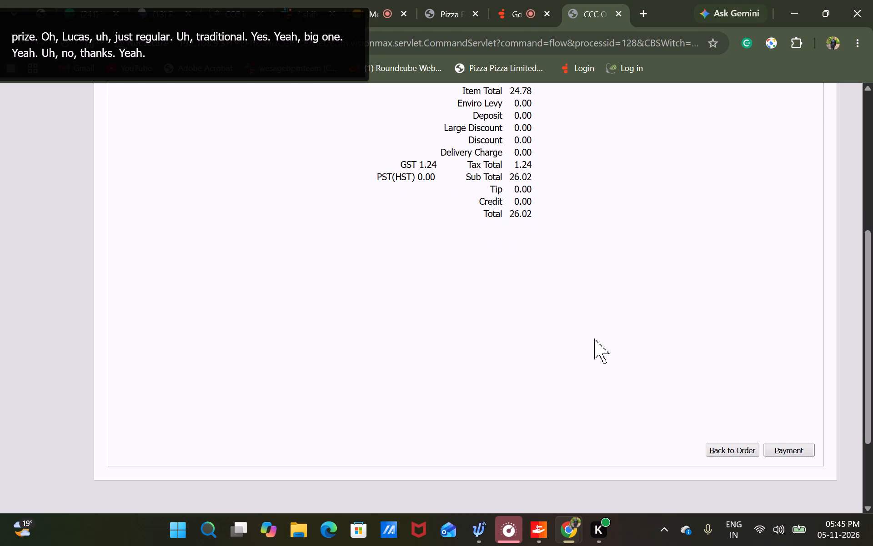
scroll(594, 339, "up", 2)
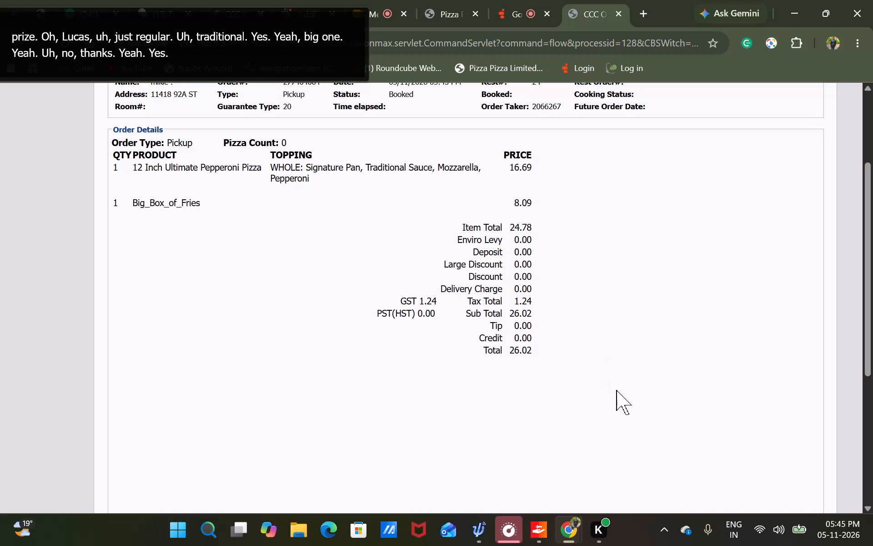
scroll(717, 361, "down", 2)
scroll(646, 306, "up", 3)
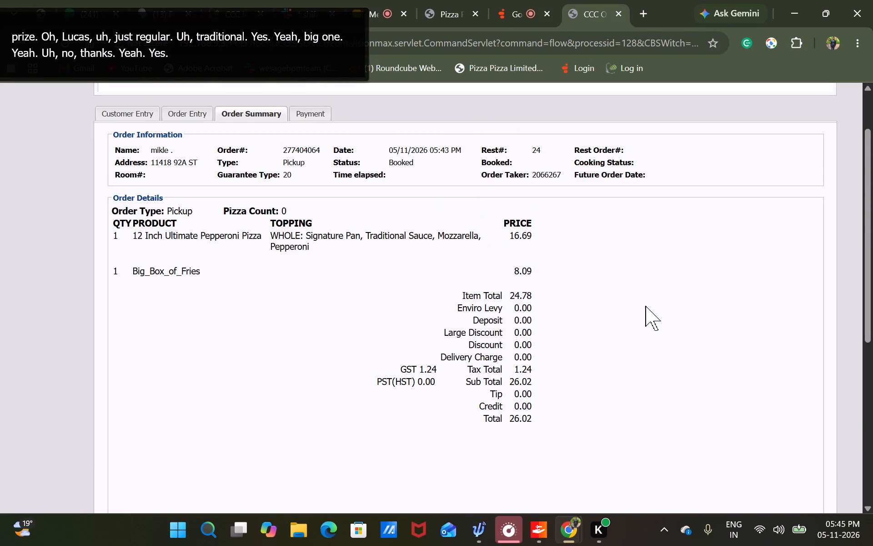
Send the pickup order to the restaurant with Cash as the payment method and close it.
scroll(616, 359, "down", 3)
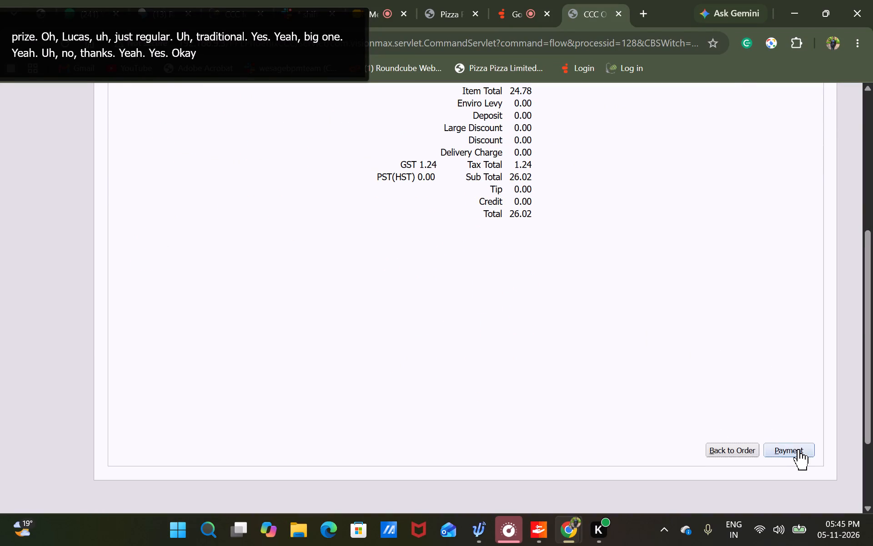
left_click(801, 450)
scroll(536, 331, "up", 5)
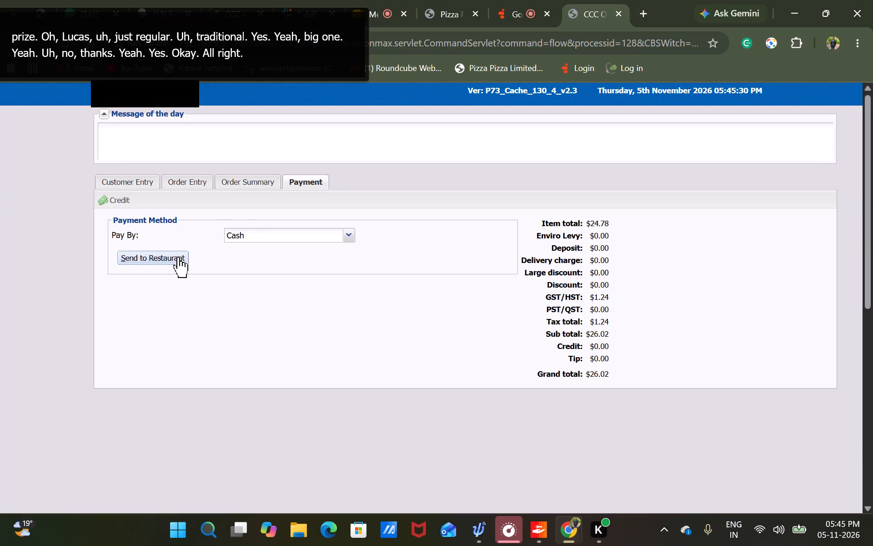
left_click(168, 258)
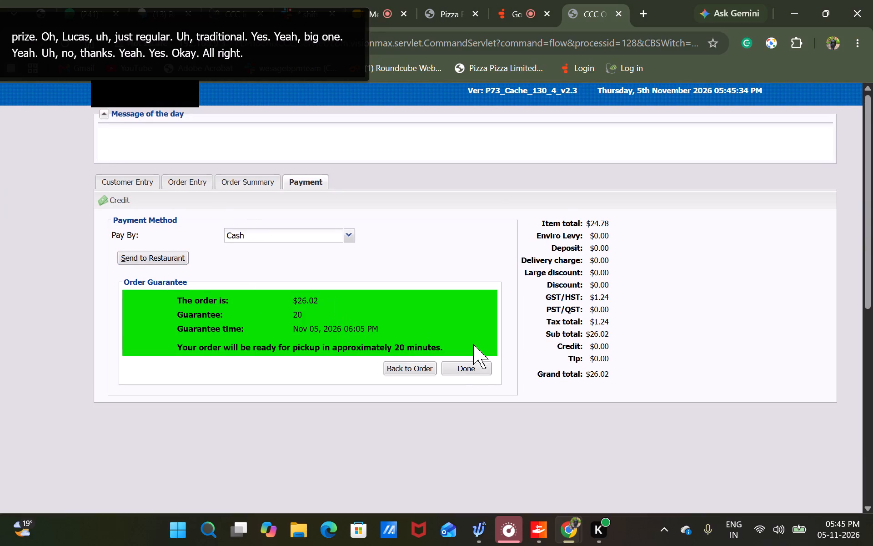
left_click(471, 367)
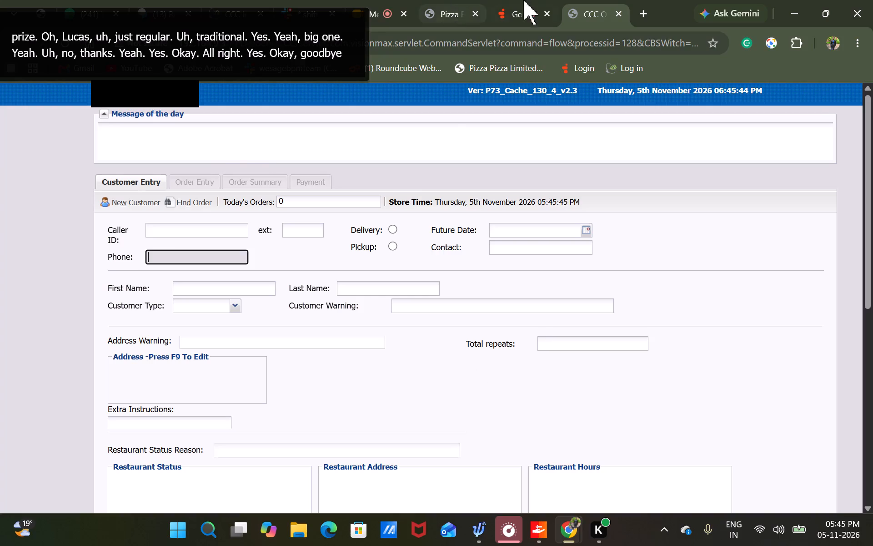
Switch to Genesys Cloud and set the agent status to Off Queue.
left_click(516, 0)
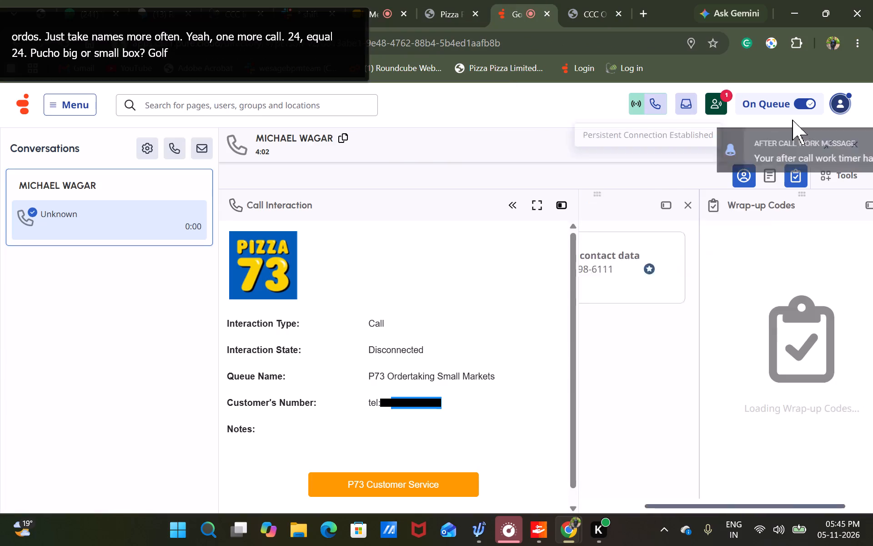
left_click(806, 100)
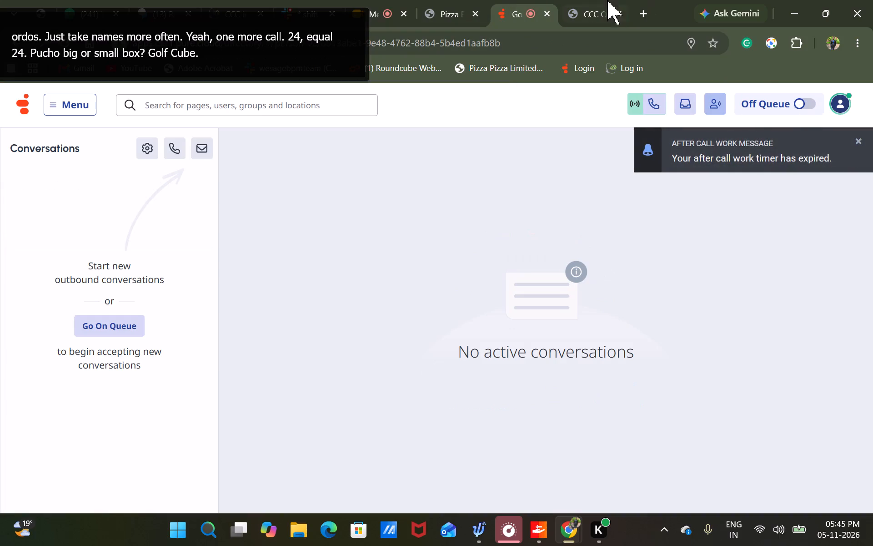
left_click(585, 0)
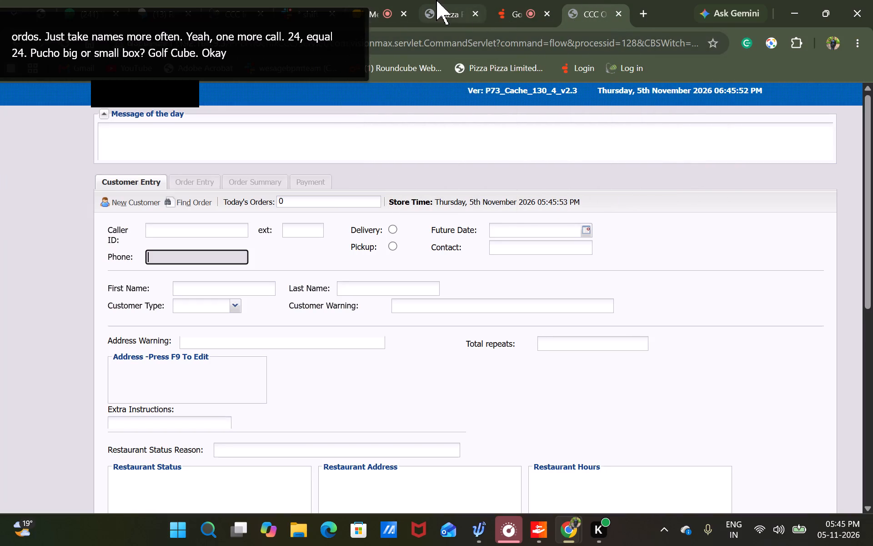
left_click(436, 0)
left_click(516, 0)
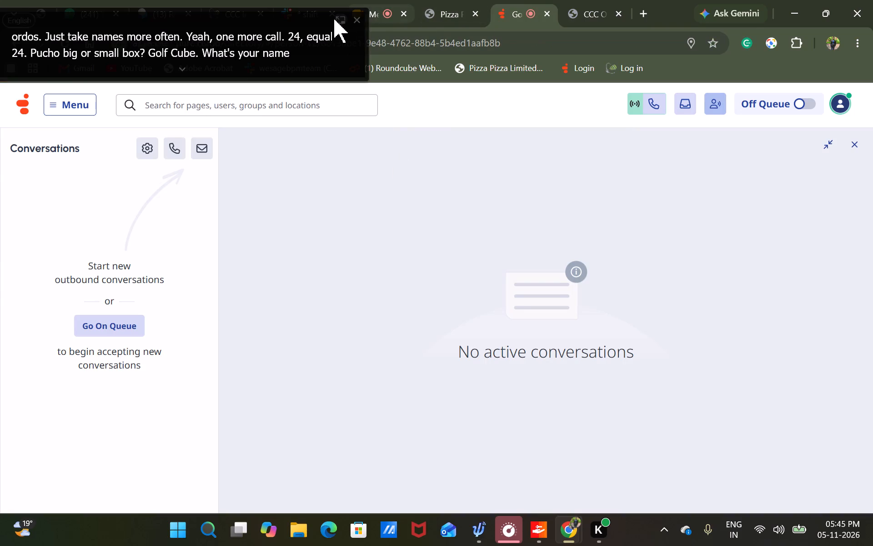
Move the live captions overlay away from the browser tabs it covers.
left_click_drag(334, 18, 275, 52)
left_click_drag(274, 41, 177, 66)
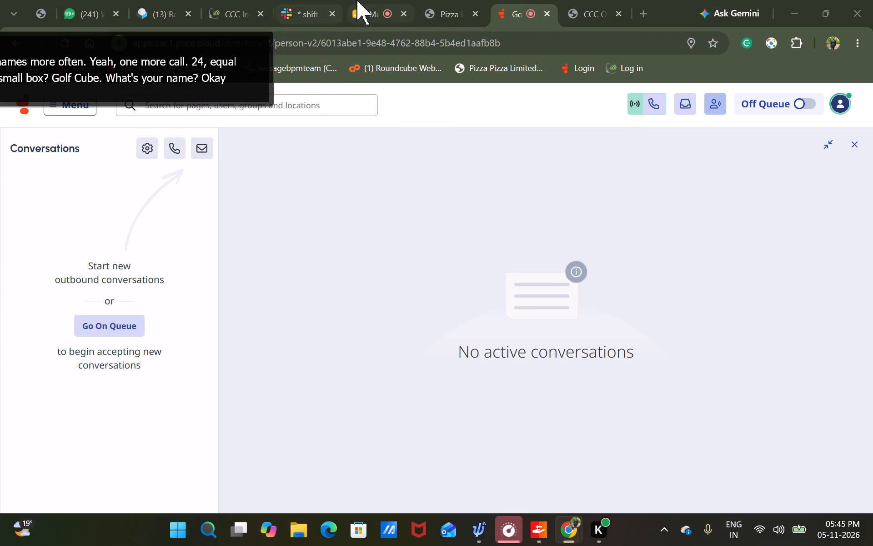
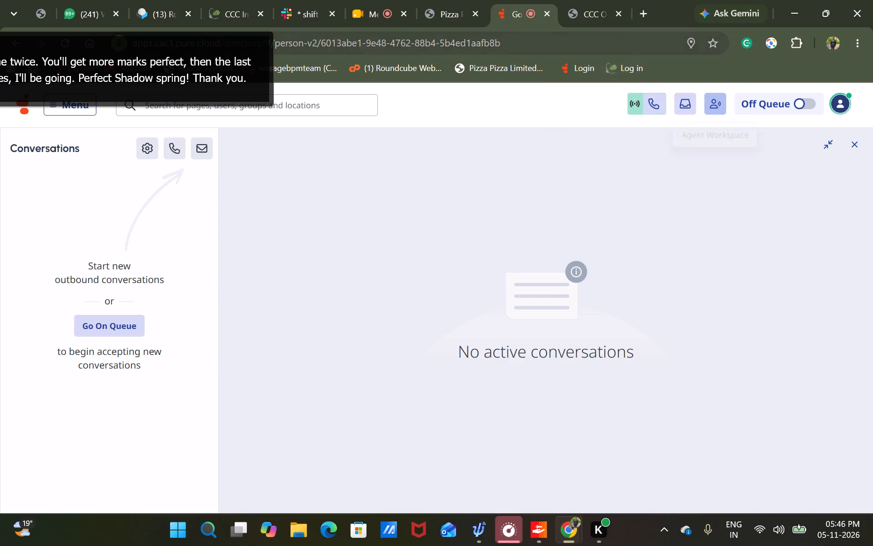
Switch from Genesys Cloud to the Pizza 73 PPL CCC Admin page.
left_click(595, 14)
left_click(521, 8)
left_click(461, 3)
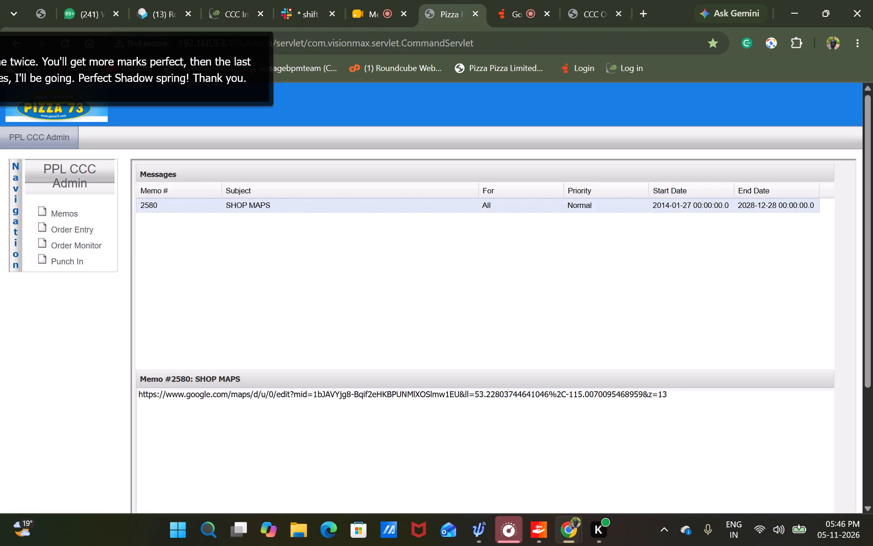